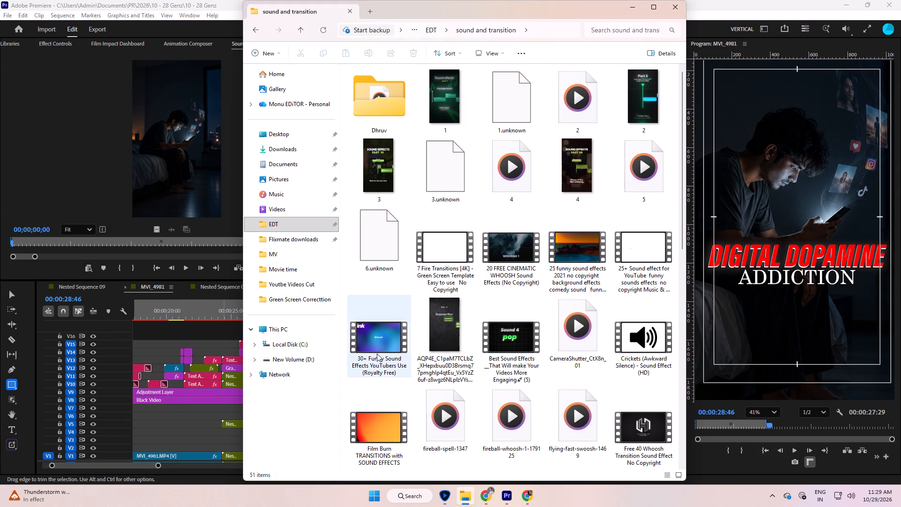
# Load Film Burn TRANSITIONS with SOUND EFFECTS into Premiere's Source monitor and mark a one-second red burn section ending at 00:00:28:13.
pyautogui.moveTo(373, 438); pyautogui.dragTo(210, 195)
pyautogui.click(208, 192)
pyautogui.press('space')
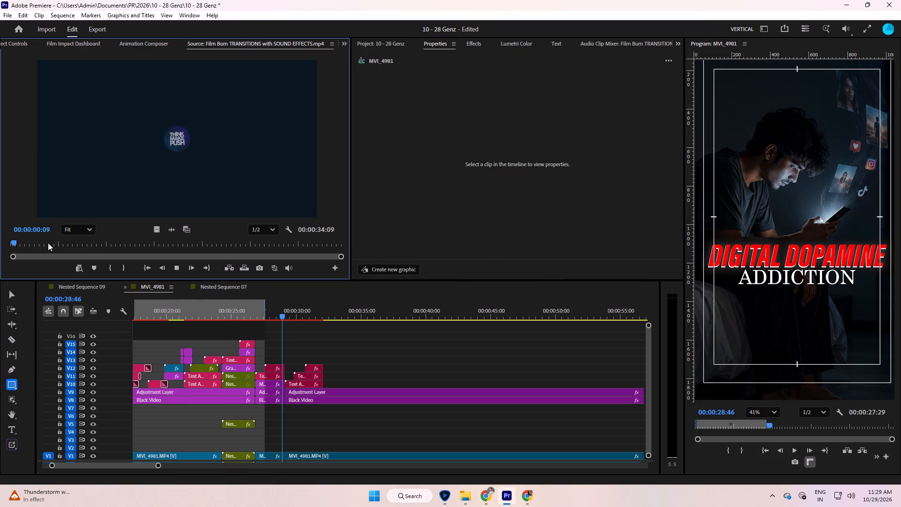
pyautogui.moveTo(90, 241); pyautogui.dragTo(94, 241)
pyautogui.press('space')
pyautogui.click(263, 239)
pyautogui.press('space')
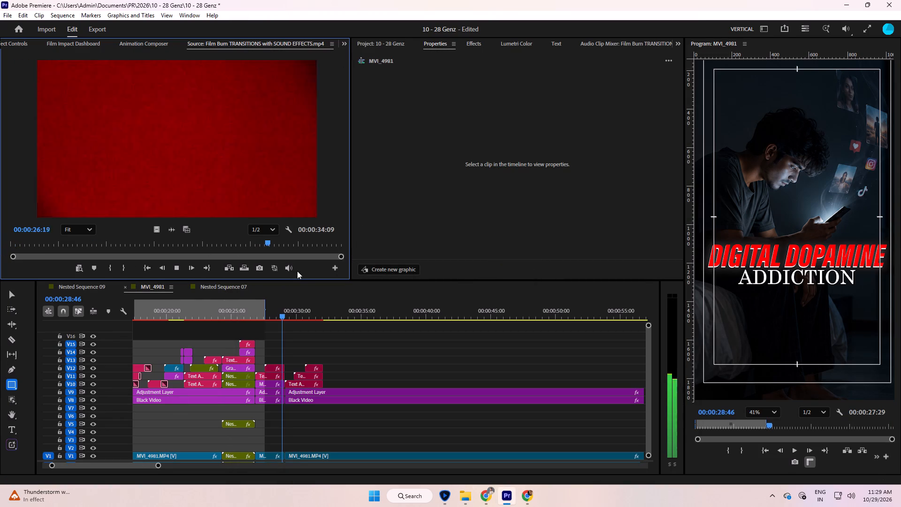
pyautogui.press('space')
pyautogui.write('i')
pyautogui.press('space')
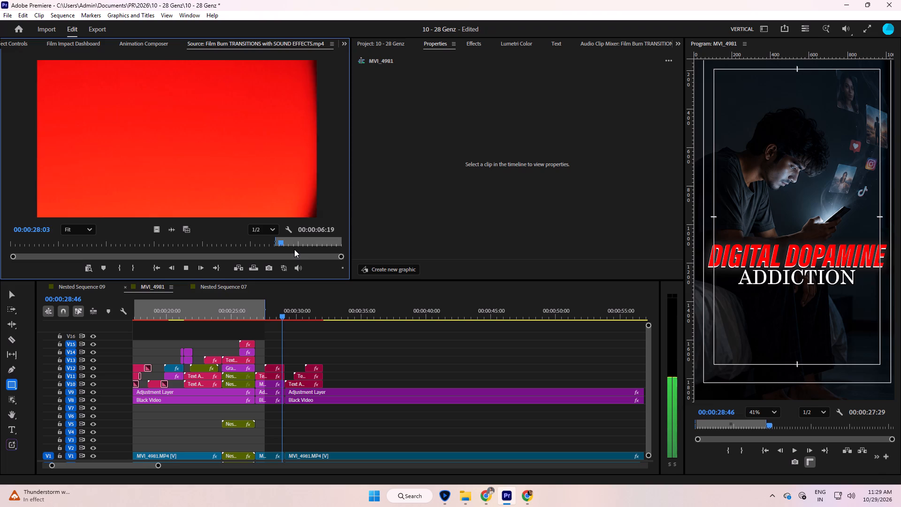
pyautogui.press('space')
pyautogui.press('o')
# Place the marked film burn section on track V16 of MVI_4981, over the cut to the Midnight Scroll in Blue Light image.
pyautogui.moveTo(233, 154); pyautogui.dragTo(260, 337)
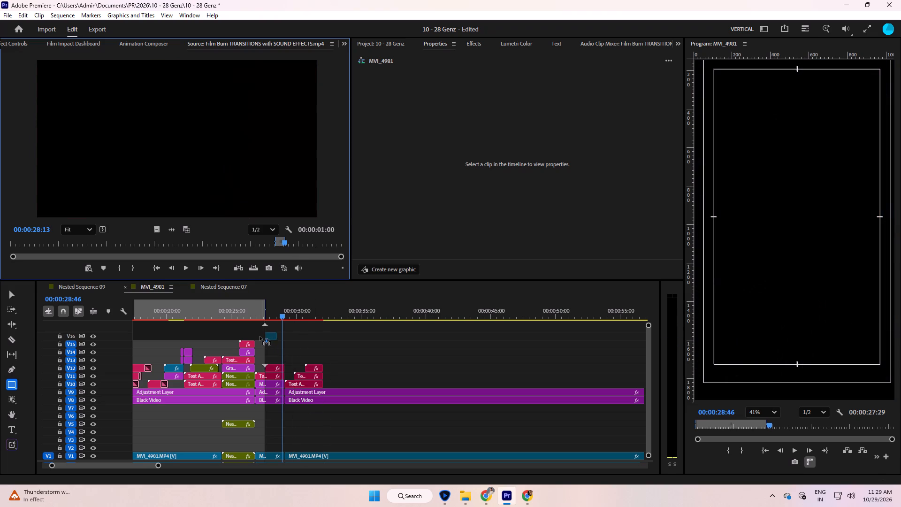
pyautogui.moveTo(260, 337); pyautogui.dragTo(253, 334)
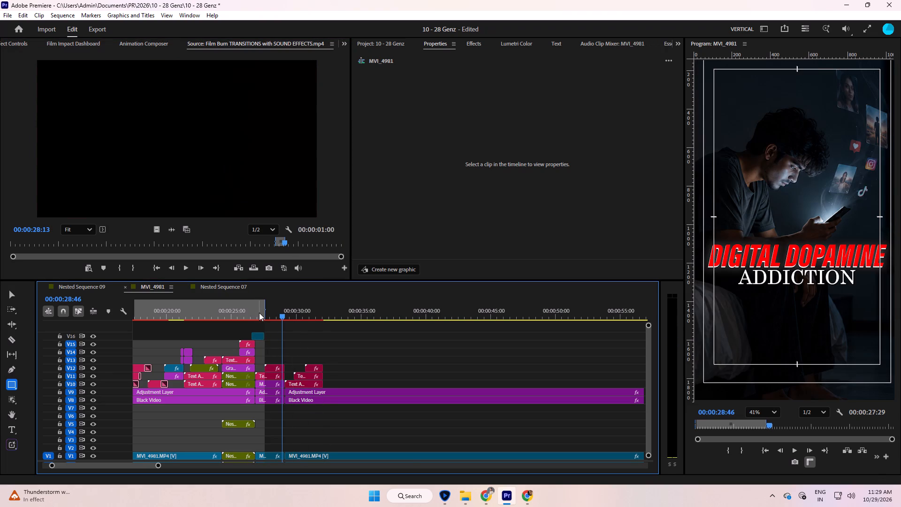
# Slide the film burn clip earlier on V16 so its red flash covers the cut at 00:00:26:44.
pyautogui.click(255, 315)
pyautogui.press('=')
pyautogui.press('=')
pyautogui.press('=')
pyautogui.press('Down')
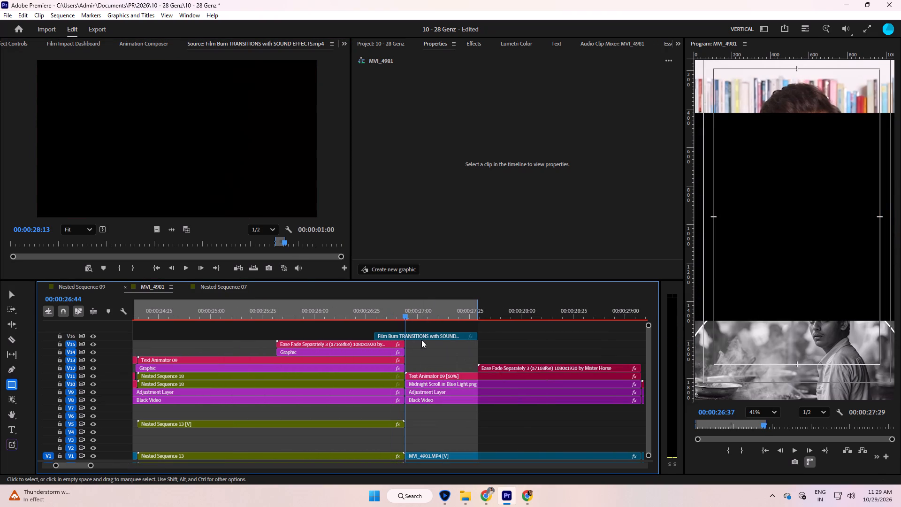
pyautogui.moveTo(426, 336); pyautogui.dragTo(400, 336)
pyautogui.press('Right')
pyautogui.press('Right')
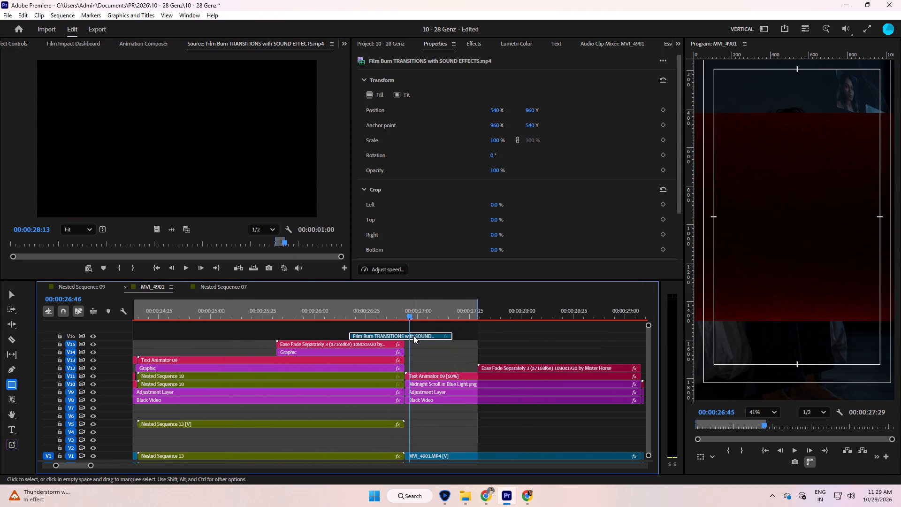
pyautogui.press('Right')
pyautogui.press('Right')
pyautogui.press('Right')
pyautogui.press('Right')
pyautogui.moveTo(424, 335); pyautogui.dragTo(405, 337)
pyautogui.press('Up')
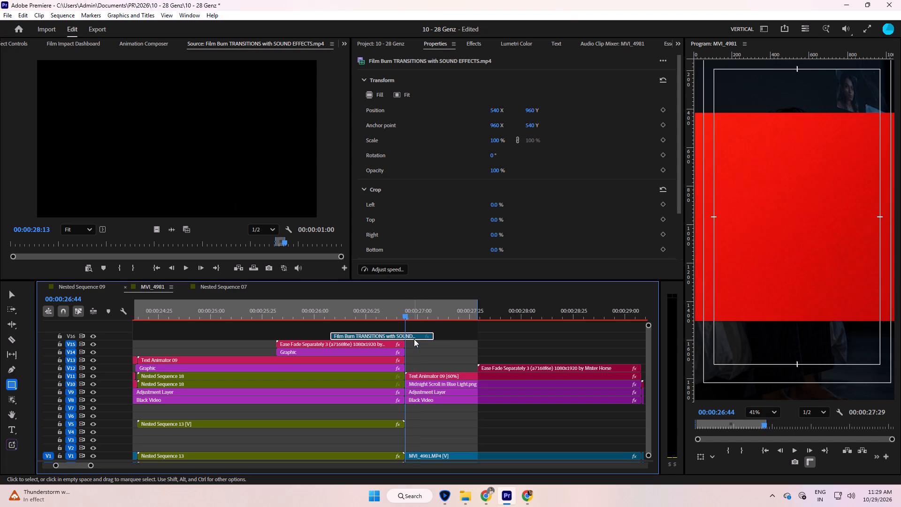
pyautogui.press('Right')
pyautogui.press('Right')
pyautogui.press('Right')
pyautogui.press('Up')
pyautogui.press('Up')
pyautogui.press('Down')
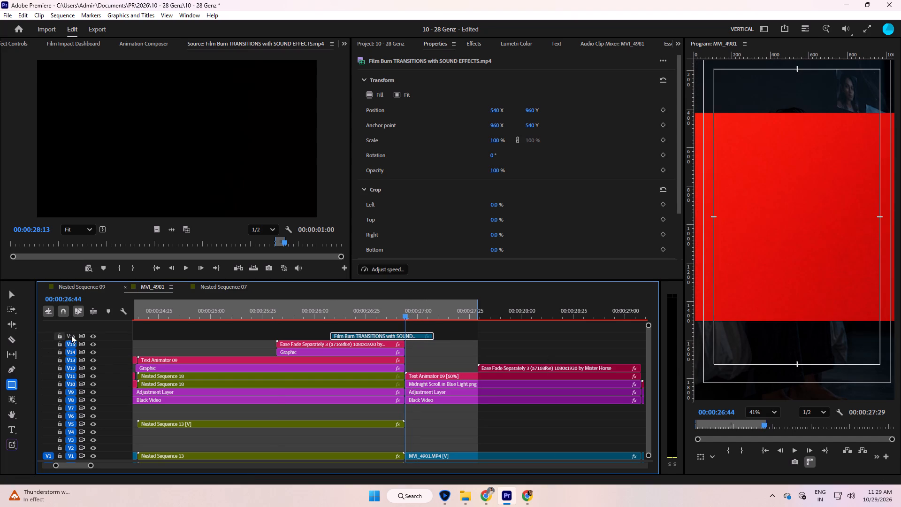
# Target track V16 and nudge the film burn clip slightly earlier so its bright yellow frame falls on the cut at 00:00:26:44.
pyautogui.click(71, 335)
pyautogui.press('Up')
pyautogui.press('Left')
pyautogui.moveTo(373, 336); pyautogui.dragTo(367, 336)
pyautogui.press('Down')
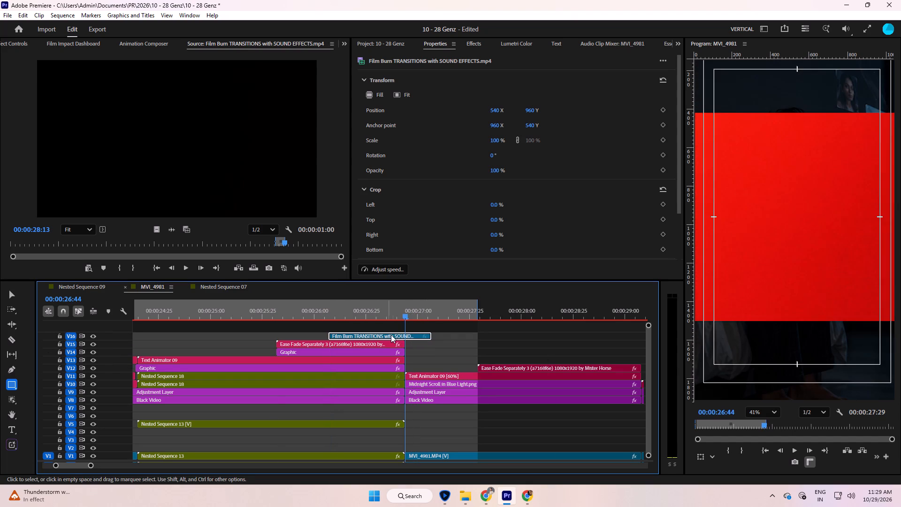
pyautogui.press('Right')
pyautogui.press('Right')
pyautogui.press('Right')
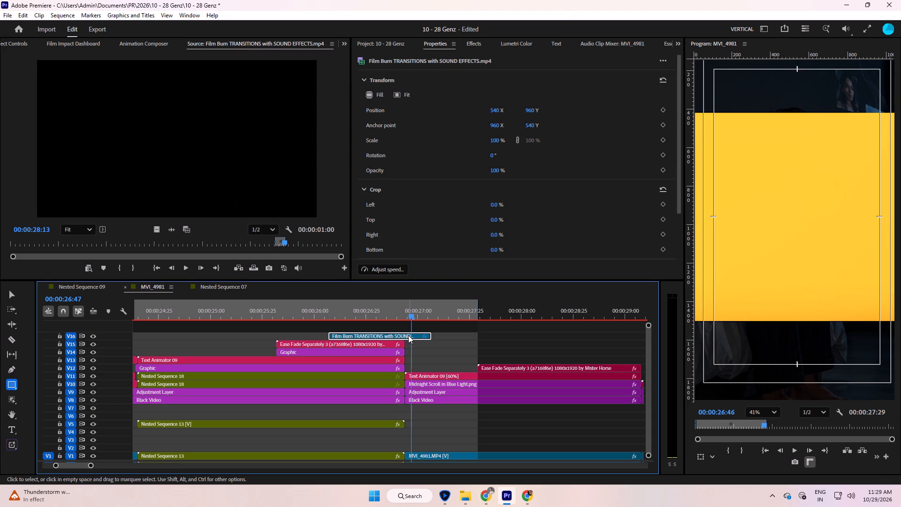
pyautogui.press('Right')
pyautogui.press('Down')
pyautogui.press('Left')
pyautogui.press('Left')
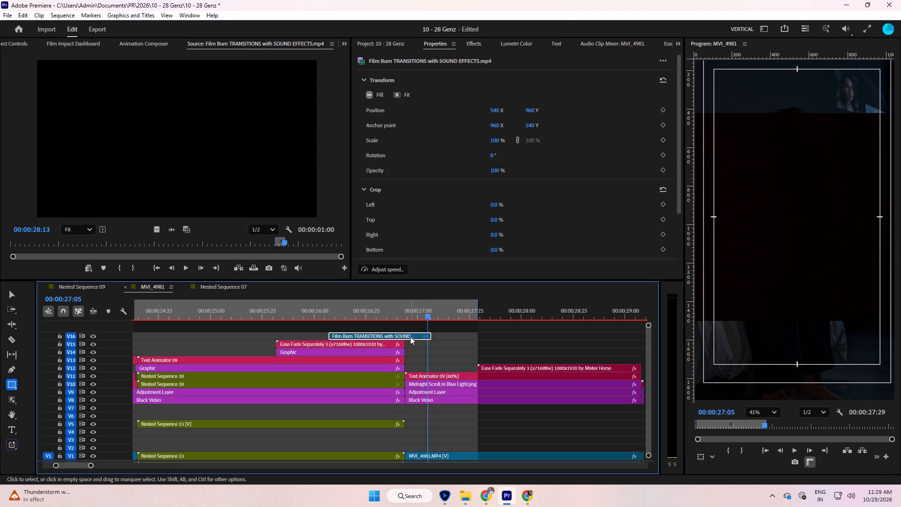
pyautogui.click(410, 337)
pyautogui.press('Up')
pyautogui.click(408, 337)
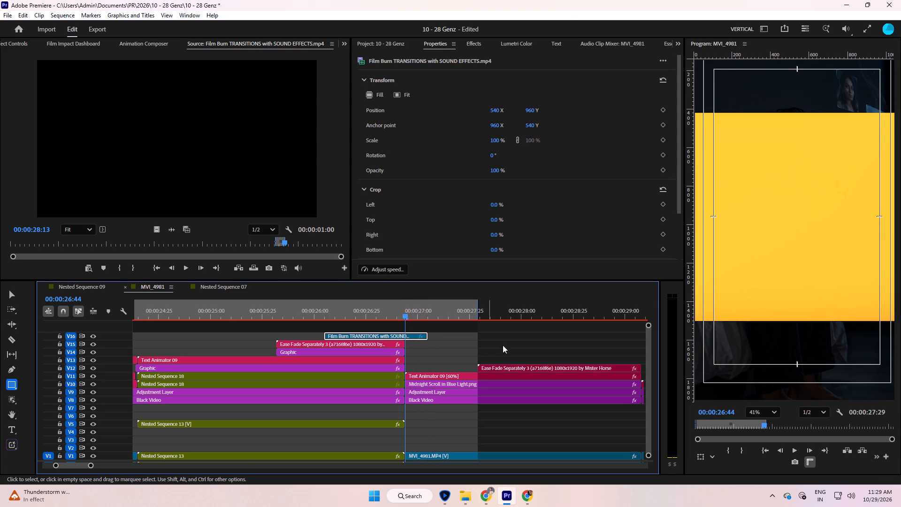
# Set the film burn clip's rotation to 90° so it fills the vertical frame.
pyautogui.press('e')
pyautogui.click(108, 140)
pyautogui.press('9')
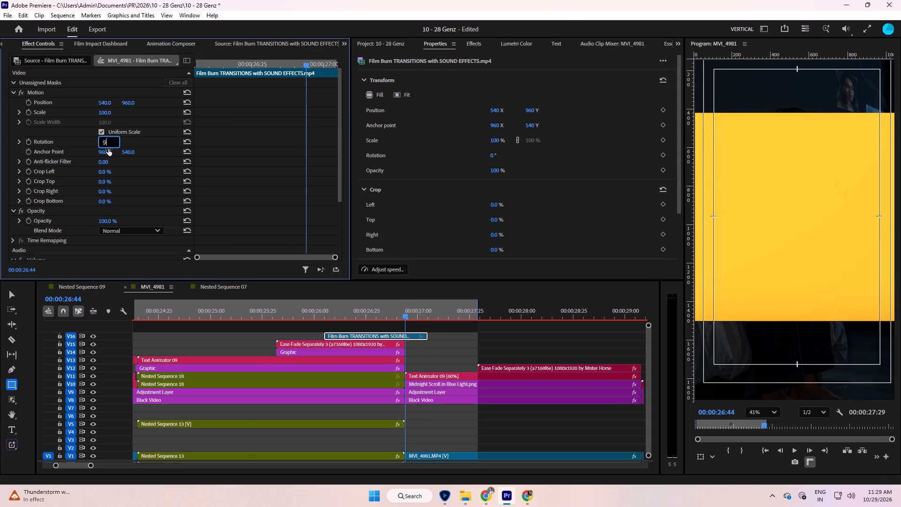
pyautogui.press('0')
pyautogui.click(141, 142)
# Set the film burn clip's opacity blend mode to Lighten.
pyautogui.scroll(-9, 225, 128)
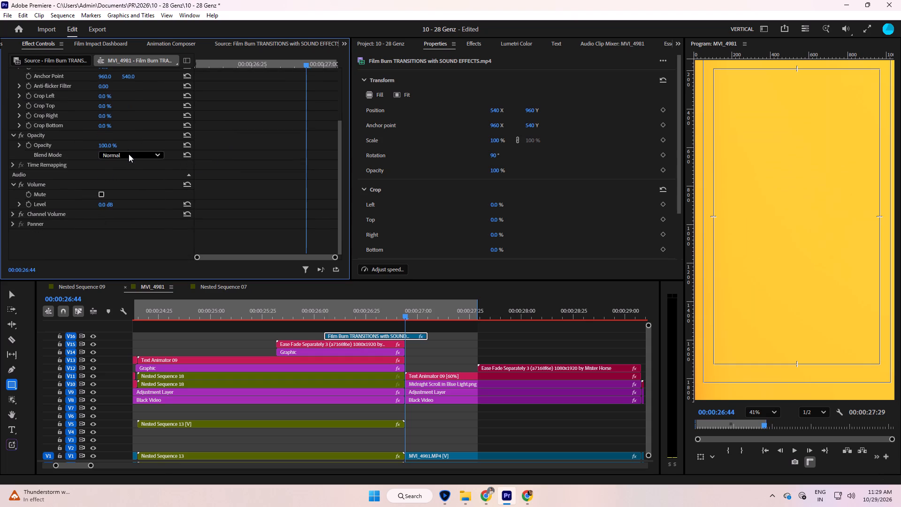
pyautogui.click(129, 154)
pyautogui.click(135, 258)
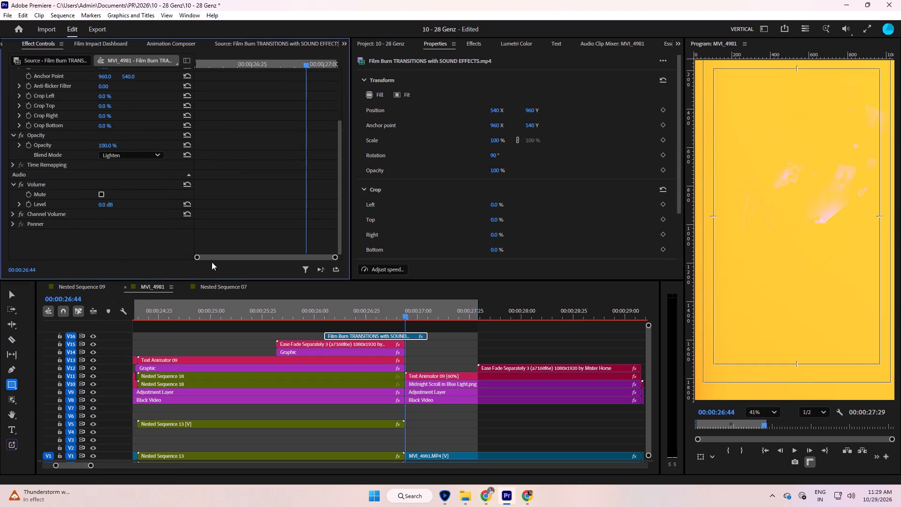
# Play back the film burn transition and the DIGITAL DOPAMINE section to review the effect.
pyautogui.moveTo(385, 313); pyautogui.dragTo(319, 323)
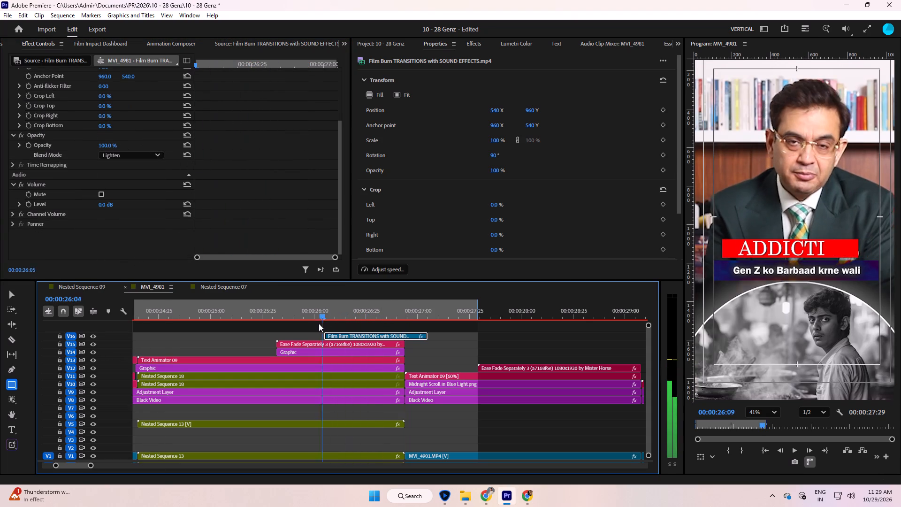
pyautogui.moveTo(319, 323); pyautogui.dragTo(254, 353)
pyautogui.press('space')
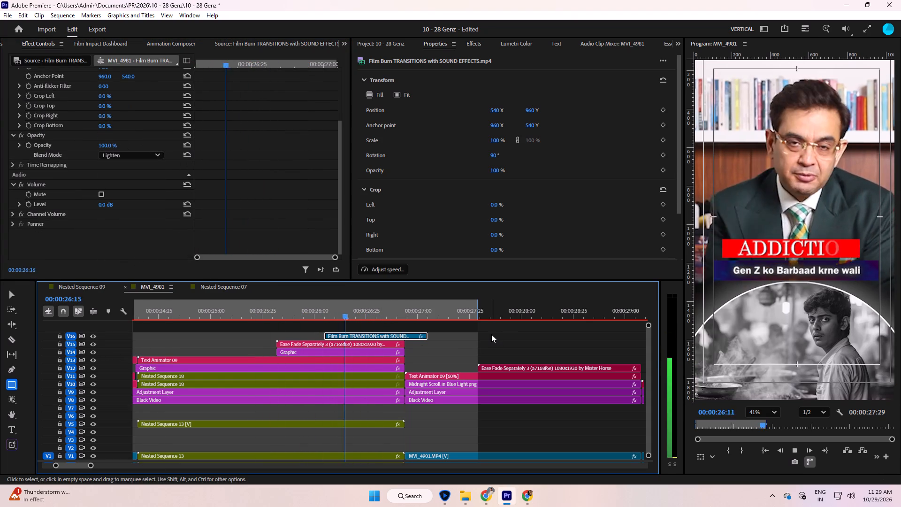
pyautogui.press('space')
pyautogui.click(490, 330)
pyautogui.write('--')
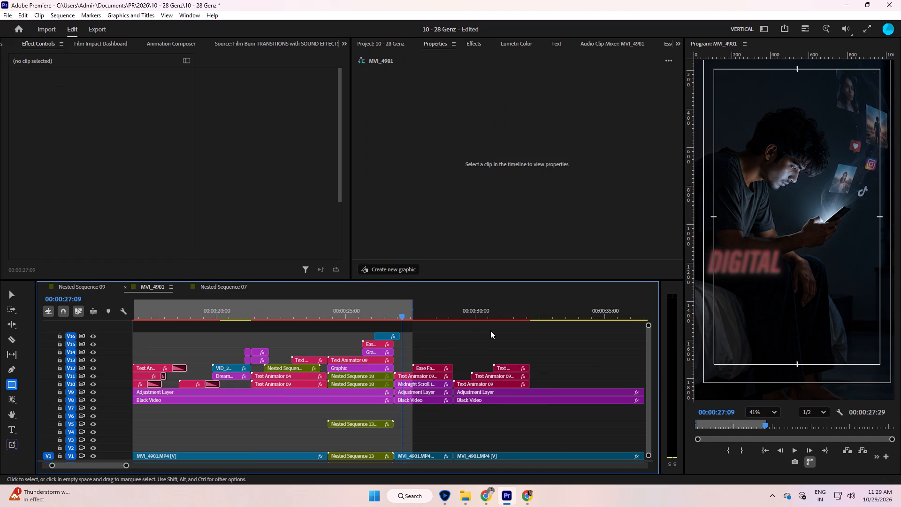
pyautogui.press('space')
pyautogui.click(492, 337)
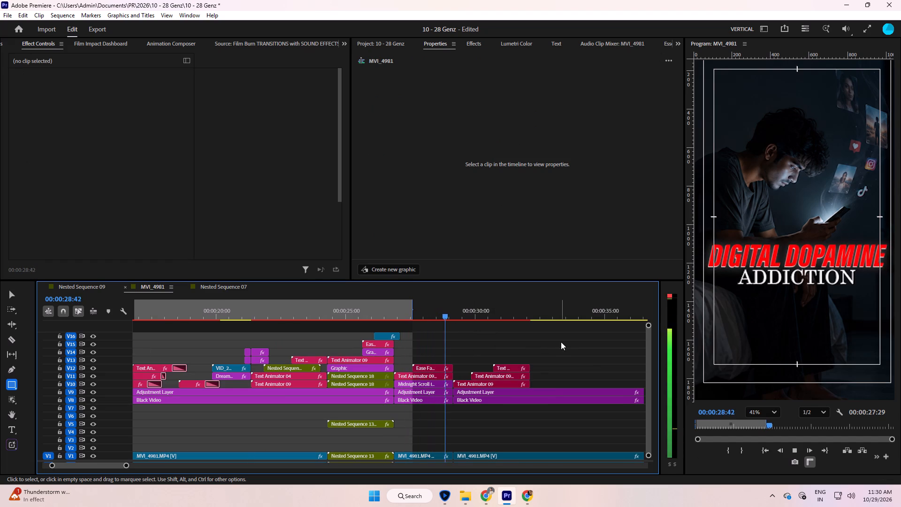
pyautogui.click(367, 306)
pyautogui.press('space')
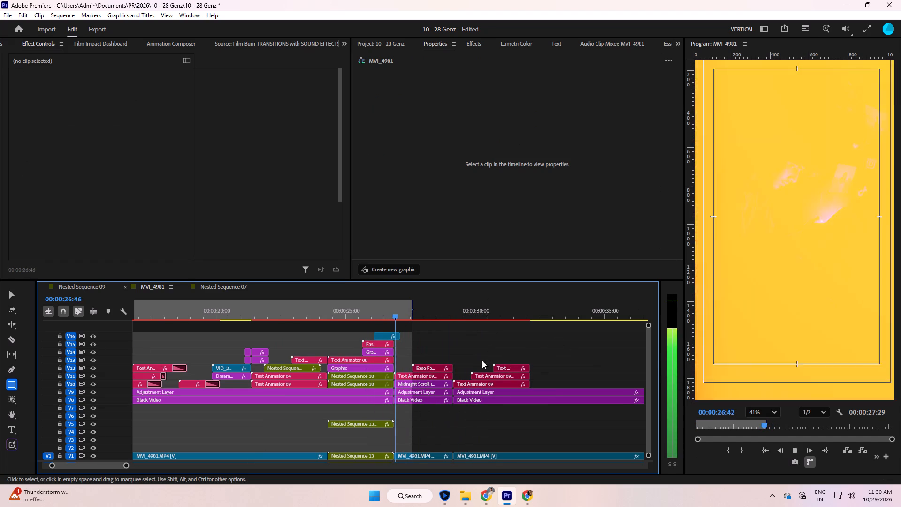
pyautogui.press('space')
# Lower the audio volume of the film burn clip on V16 by six increments and play back the transition.
pyautogui.click(386, 336)
pyautogui.press('-')
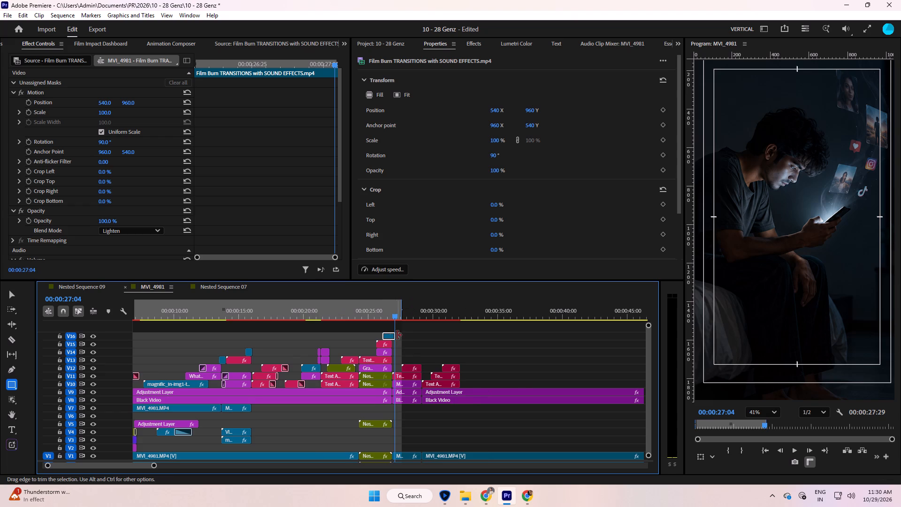
pyautogui.press('=')
pyautogui.press('[')
pyautogui.press('[')
pyautogui.press('[')
pyautogui.press('[')
pyautogui.press('[')
pyautogui.press('[')
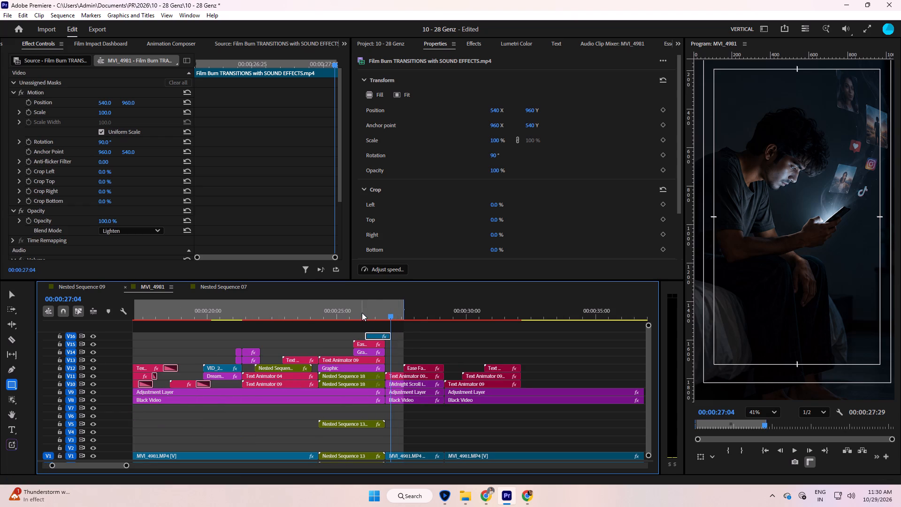
pyautogui.click(362, 313)
pyautogui.press('space')
pyautogui.click(412, 330)
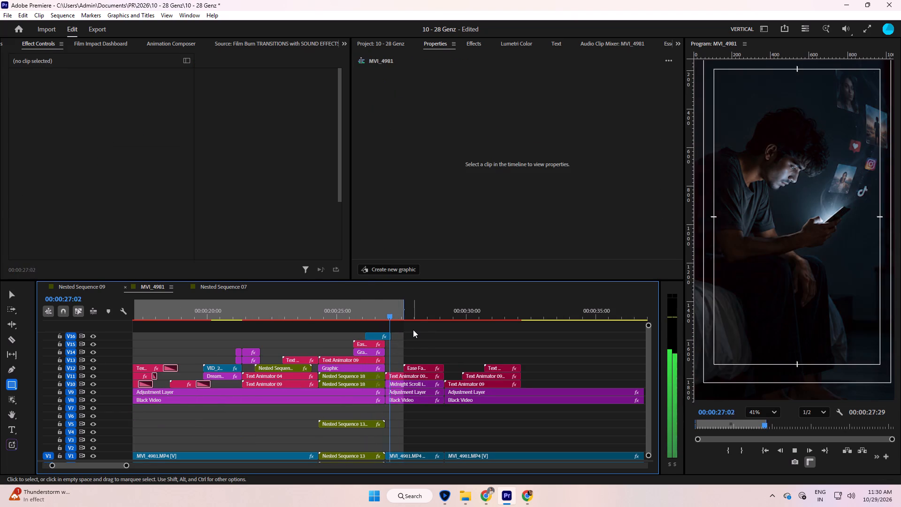
pyautogui.press('-')
pyautogui.press('=')
pyautogui.press('=')
pyautogui.press('space')
# Lower the film burn clip's audio volume by six more increments and play the transition through to the DIGITAL DOPAMINE ADDICTION title.
pyautogui.click(322, 336)
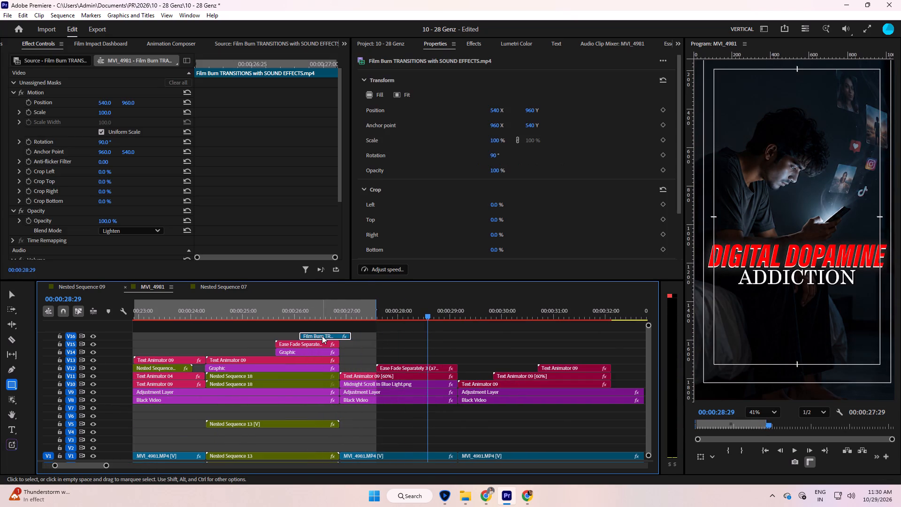
pyautogui.press('[')
pyautogui.press('[')
pyautogui.press('[')
pyautogui.press('[')
pyautogui.press('[')
pyautogui.press('[')
pyautogui.click(300, 313)
pyautogui.press('space')
pyautogui.click(402, 328)
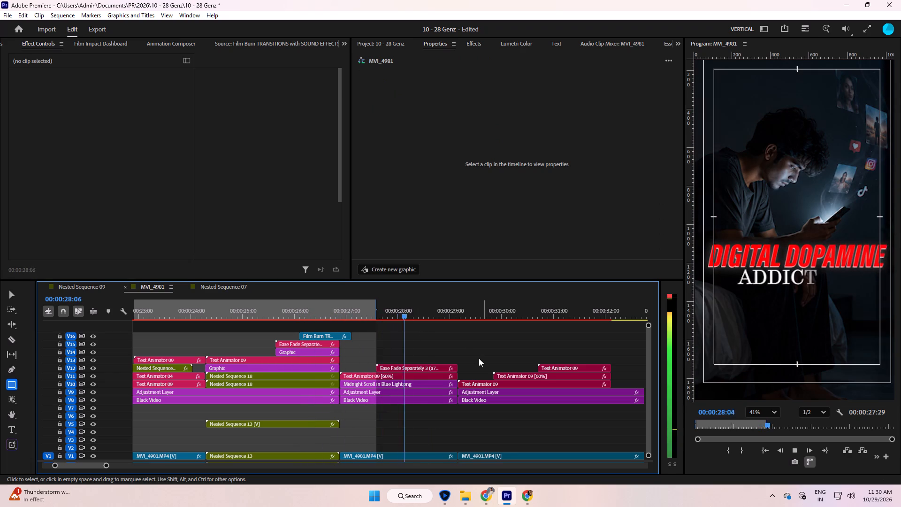
pyautogui.press('space')
pyautogui.hotkey('ctrl', '`')
pyautogui.hotkey('ctrl', '`')
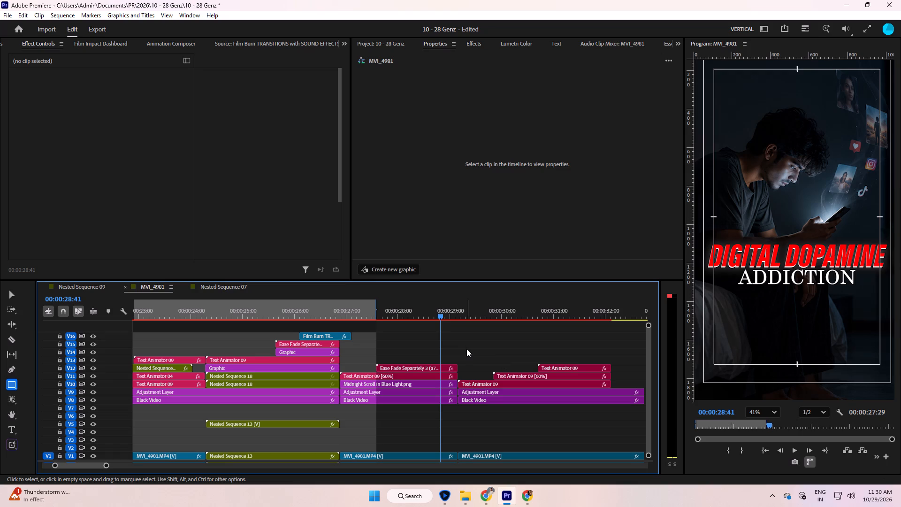
# Save the project and continue playback into the "Ye manoranjan ke GULAAM" caption section.
pyautogui.keyDown('ctrl'); pyautogui.click(466, 344); pyautogui.keyUp('ctrl')
pyautogui.hotkey('ctrl', 's')
pyautogui.press('space')
pyautogui.click(478, 340)
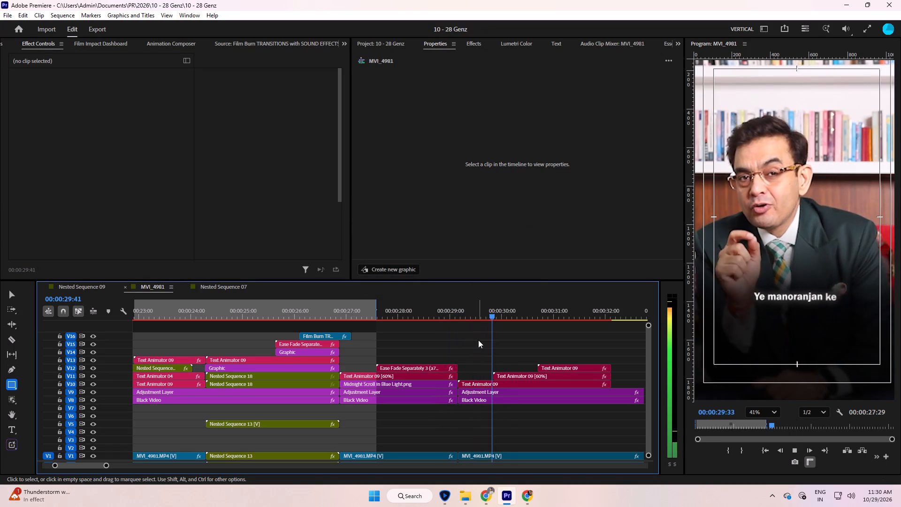
# Add the third Generated Light Leak transition from Animation Composer's Transitions on V13 over the cut at 00:00:29:08.
pyautogui.press('Up')
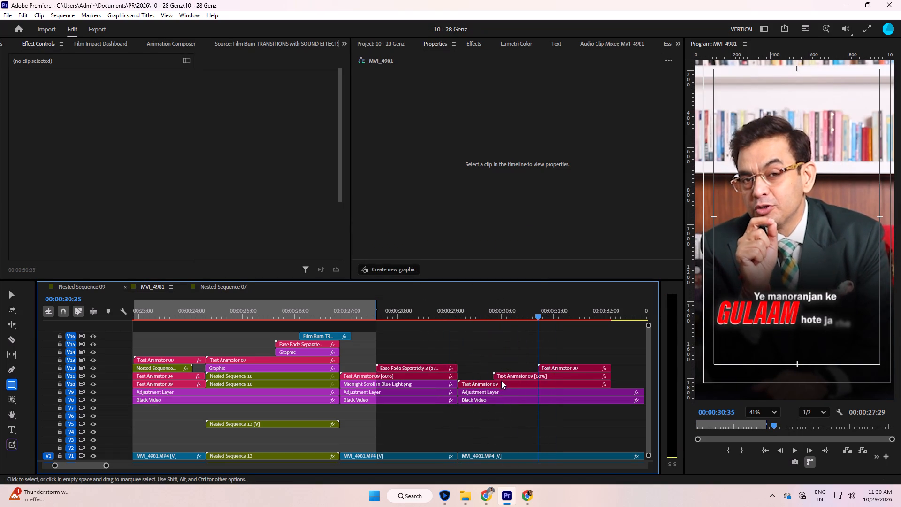
pyautogui.press('Up')
pyautogui.press('Up')
pyautogui.click(498, 344)
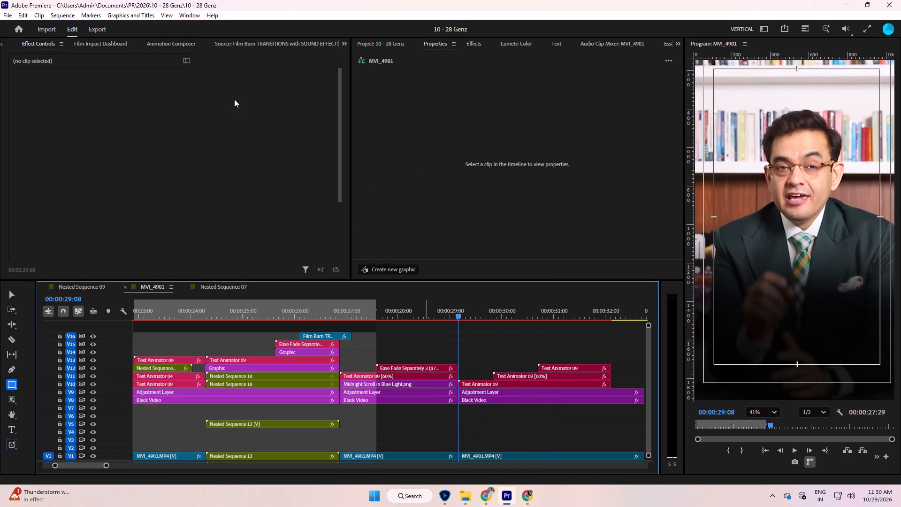
pyautogui.scroll(-8, 313, 40)
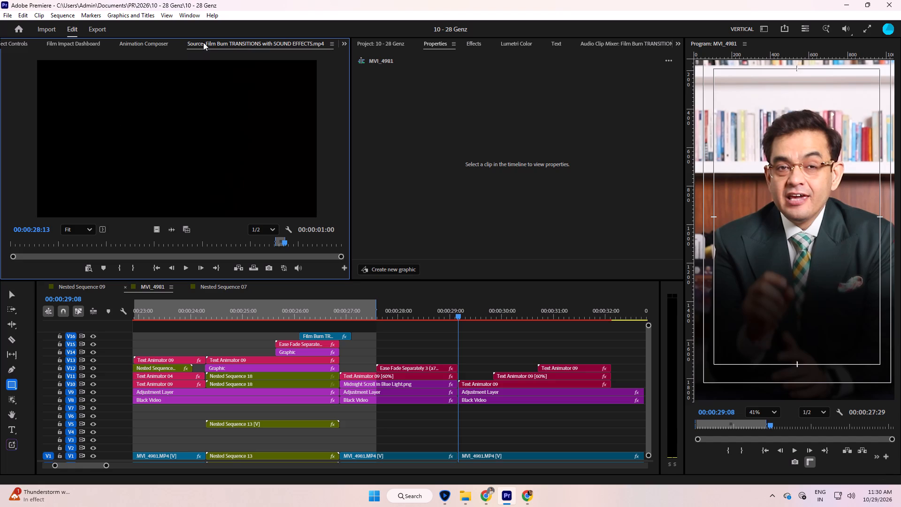
pyautogui.scroll(7, 203, 42)
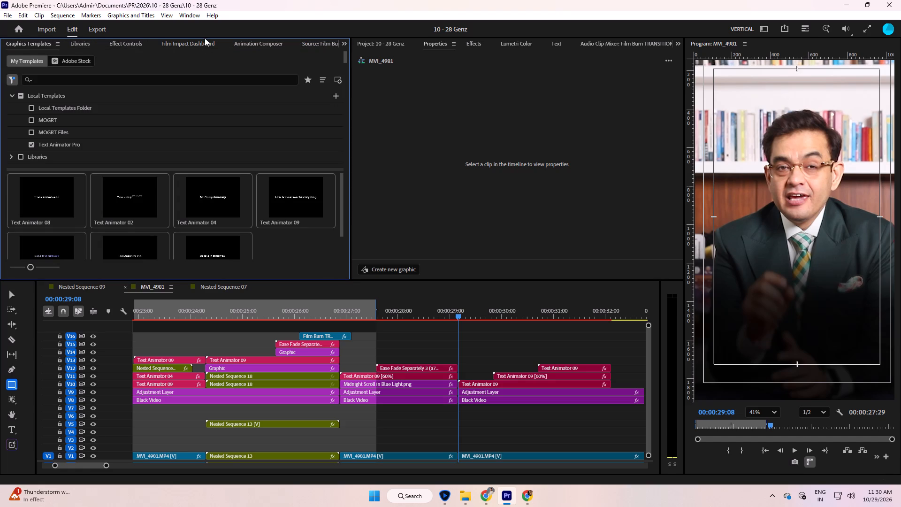
pyautogui.scroll(-3, 210, 40)
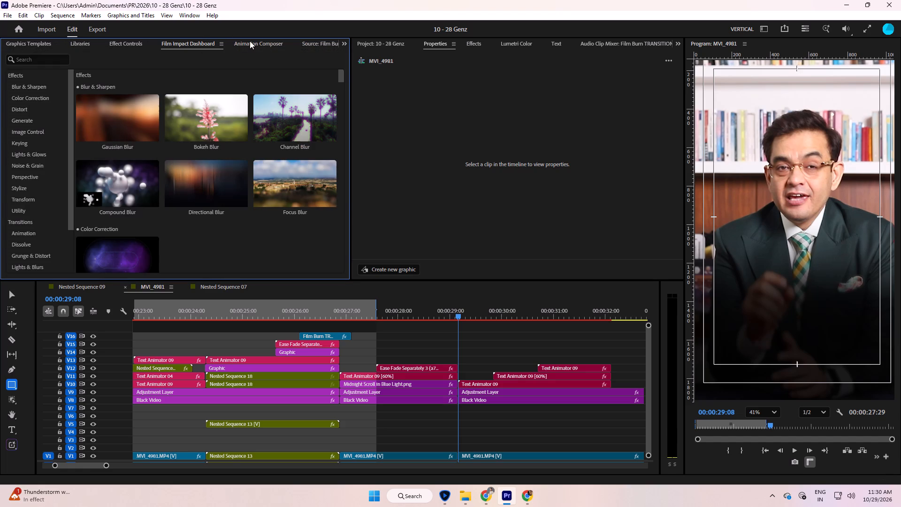
pyautogui.moveTo(252, 41); pyautogui.dragTo(256, 41)
pyautogui.click(47, 184)
pyautogui.click(45, 175)
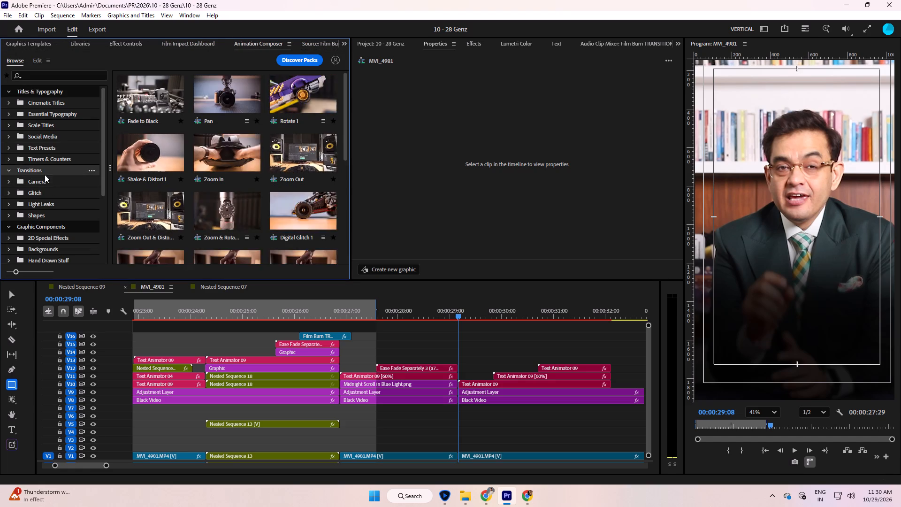
pyautogui.scroll(-3, 341, 149)
pyautogui.moveTo(290, 131); pyautogui.dragTo(295, 138)
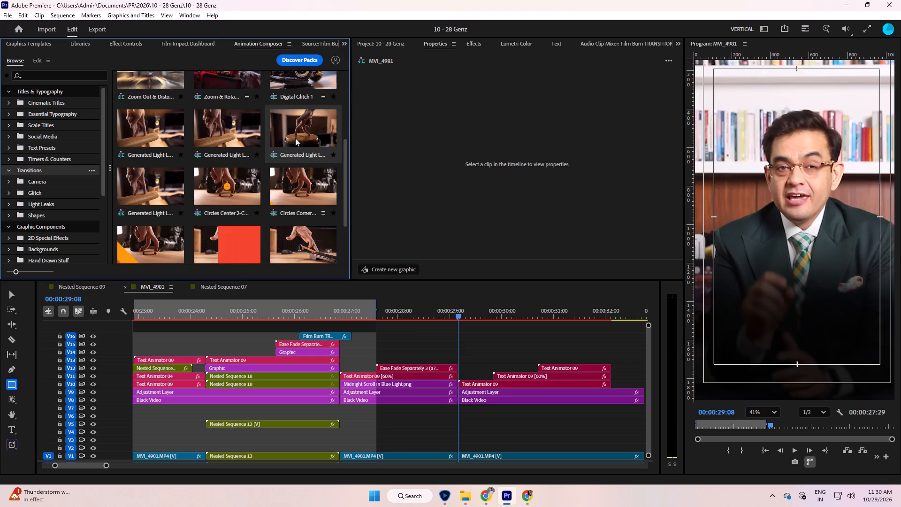
pyautogui.moveTo(295, 138); pyautogui.dragTo(456, 357)
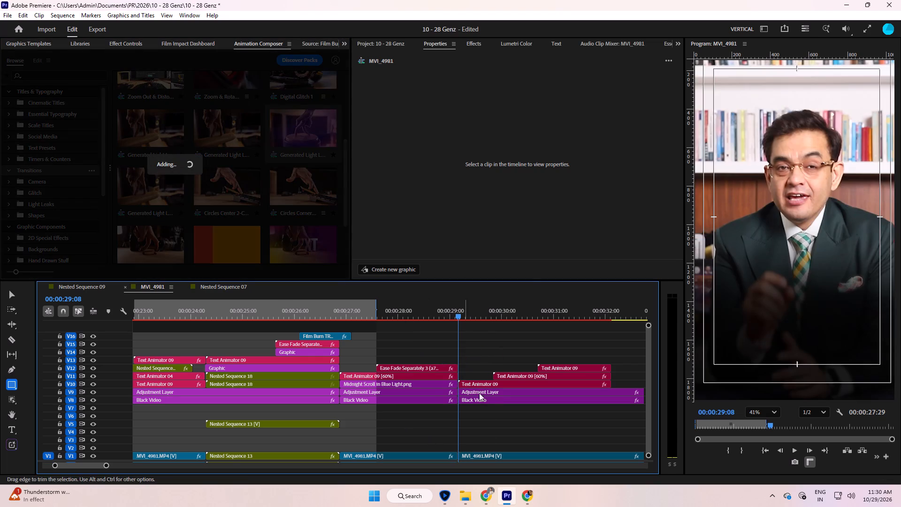
# Play back the light leak transition into the GULAAM caption section and save the project.
pyautogui.click(441, 316)
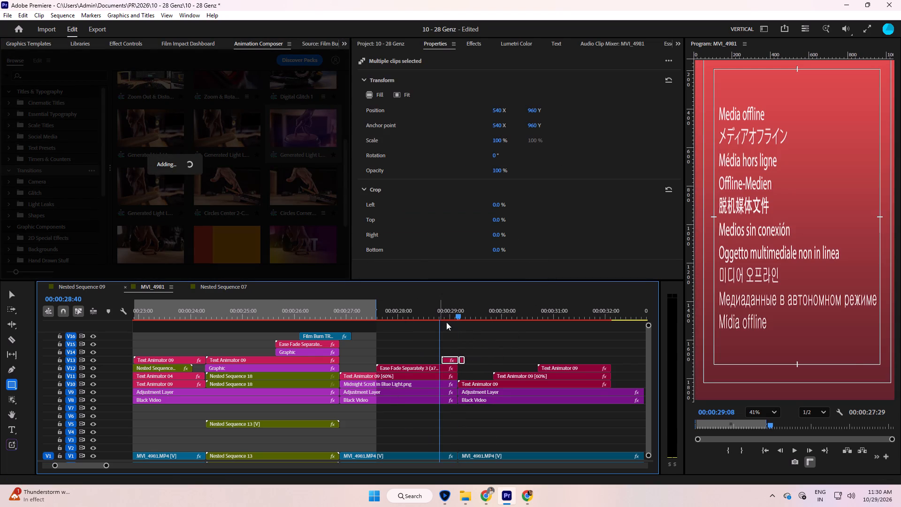
pyautogui.click(484, 335)
pyautogui.press('space')
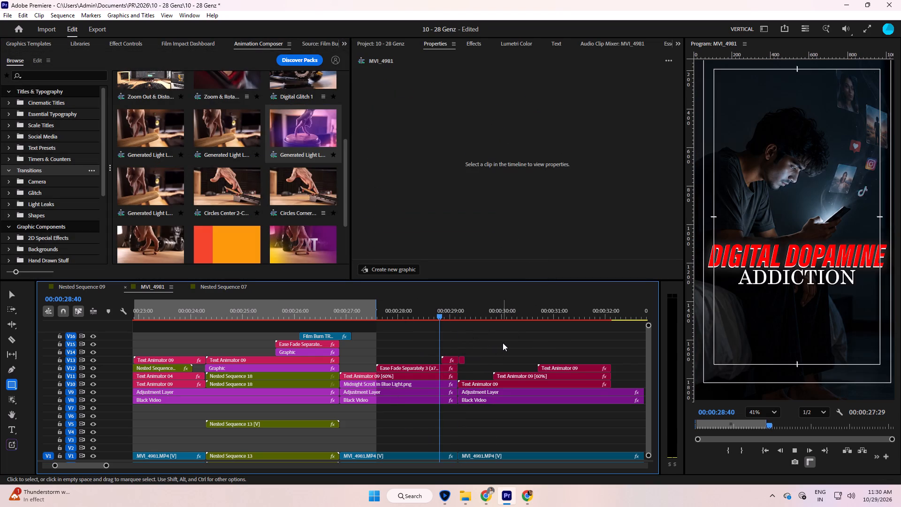
pyautogui.press('space')
pyautogui.moveTo(425, 305); pyautogui.dragTo(412, 310)
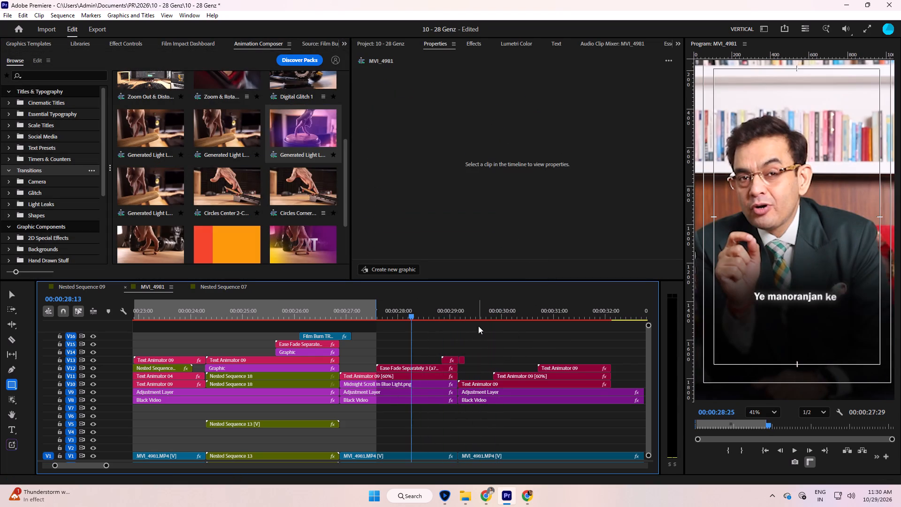
pyautogui.hotkey('ctrl', 's')
pyautogui.click(481, 324)
pyautogui.press('space')
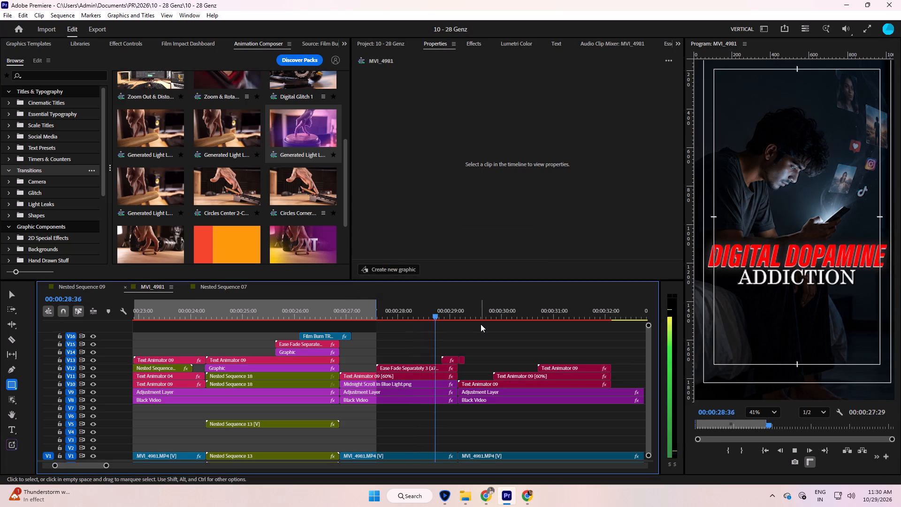
pyautogui.click(472, 324)
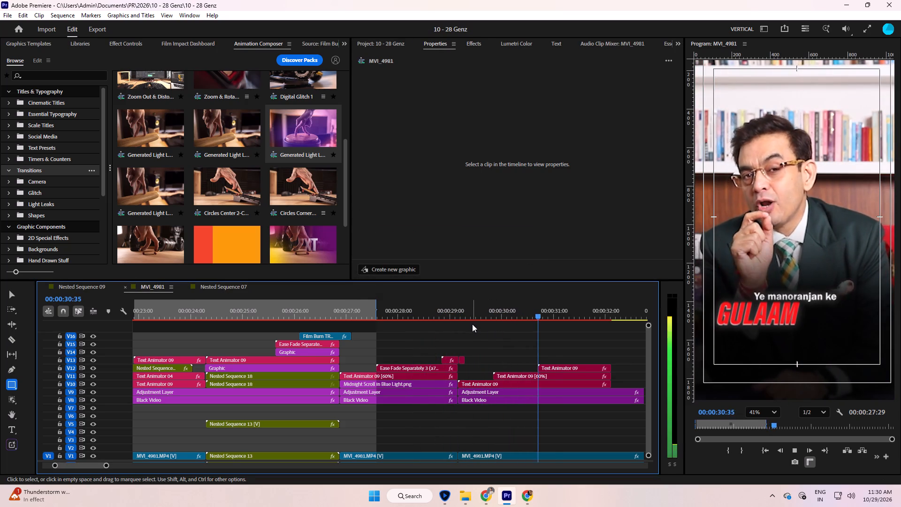
pyautogui.press('space')
pyautogui.press('space')
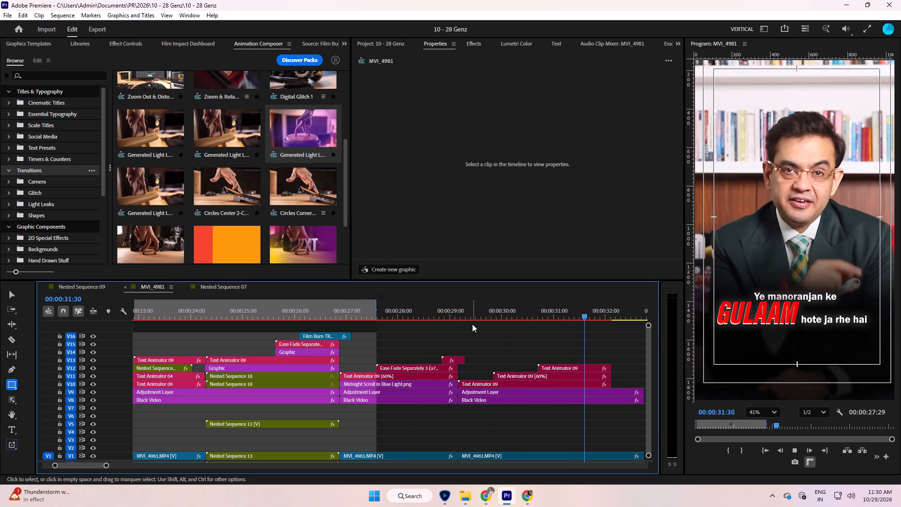
pyautogui.press('space')
# Set the X position of the red GULAAM caption on V11 to 1915 so it sits under "Ye manoranjan ke".
pyautogui.click(507, 311)
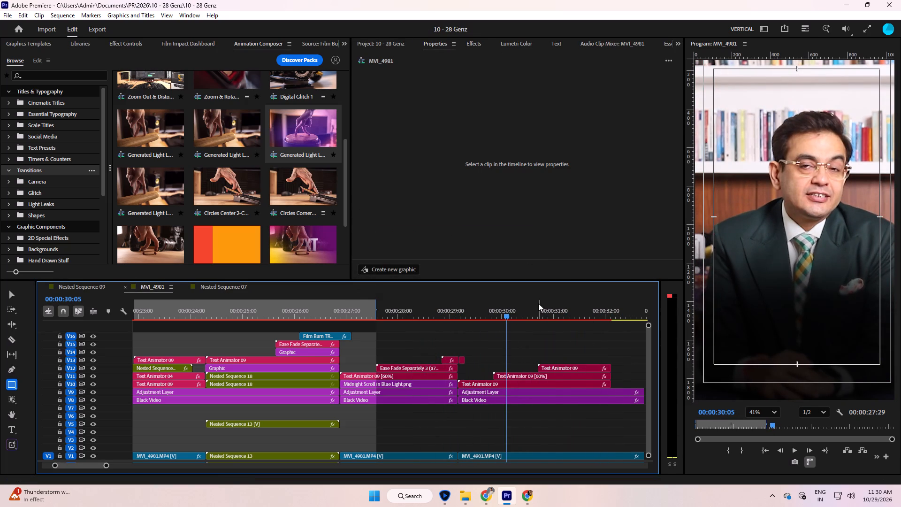
pyautogui.moveTo(540, 302); pyautogui.dragTo(557, 303)
pyautogui.press('e')
pyautogui.click(589, 368)
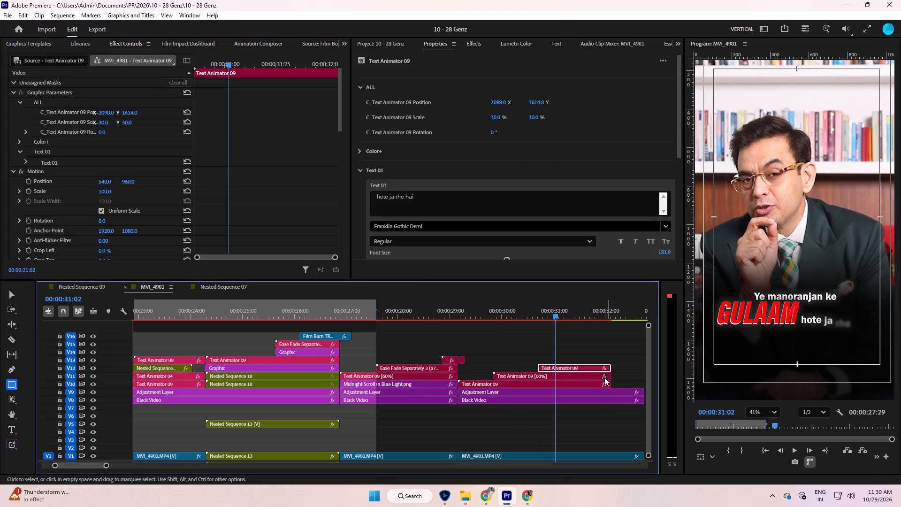
pyautogui.click(565, 376)
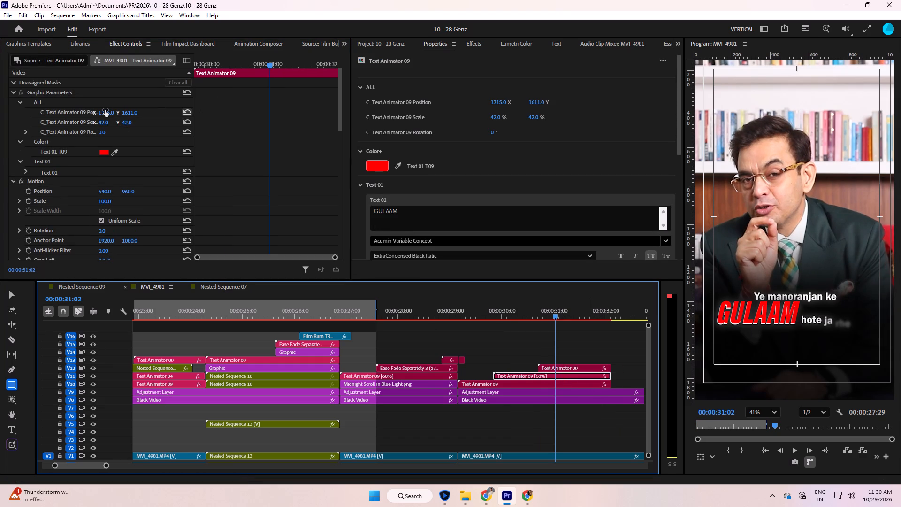
pyautogui.moveTo(105, 110); pyautogui.dragTo(223, 127)
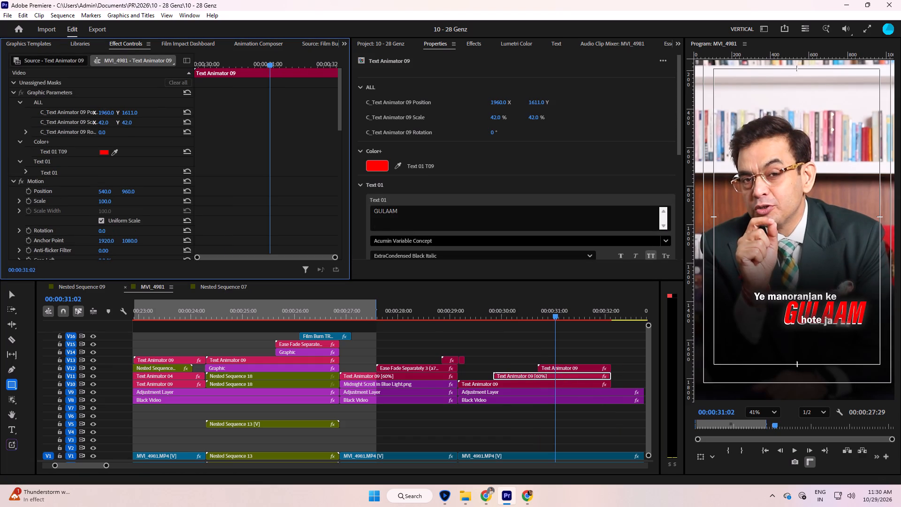
pyautogui.moveTo(223, 127); pyautogui.dragTo(206, 137)
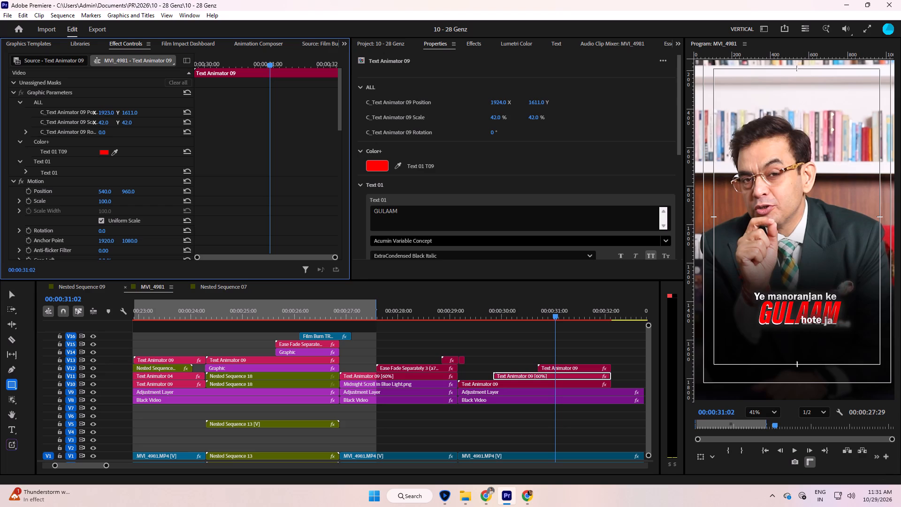
pyautogui.moveTo(206, 137); pyautogui.dragTo(203, 139)
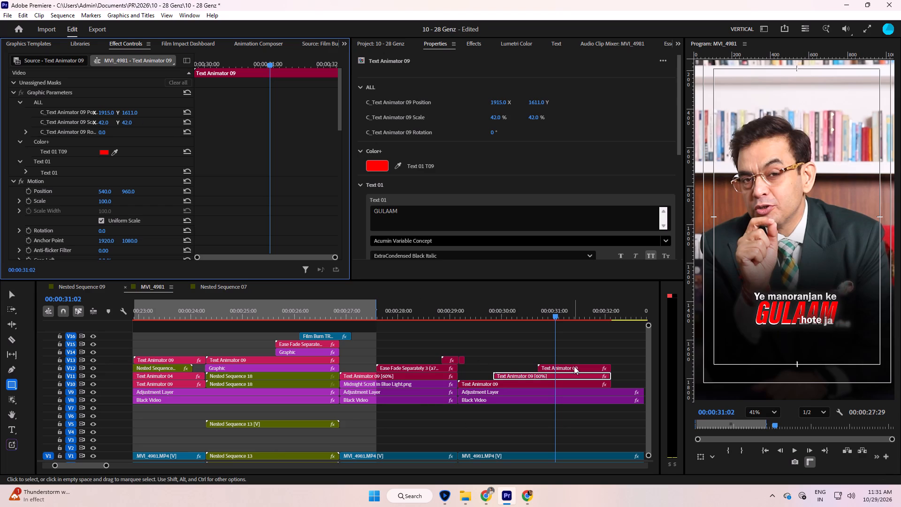
# Move the "hote ja rhe hai" caption on V12 to X 1921, Y 1668, centred beneath GULAAM.
pyautogui.click(573, 367)
pyautogui.moveTo(131, 111); pyautogui.dragTo(145, 110)
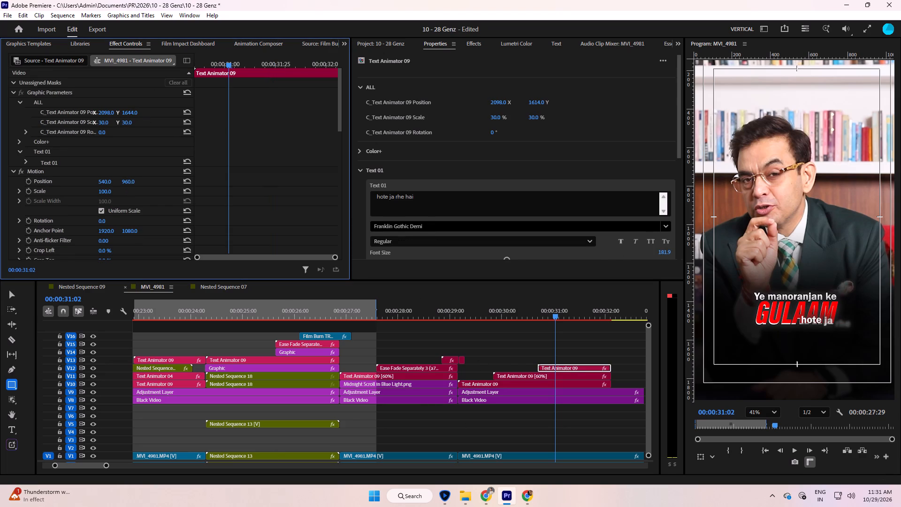
pyautogui.moveTo(145, 110); pyautogui.dragTo(155, 110)
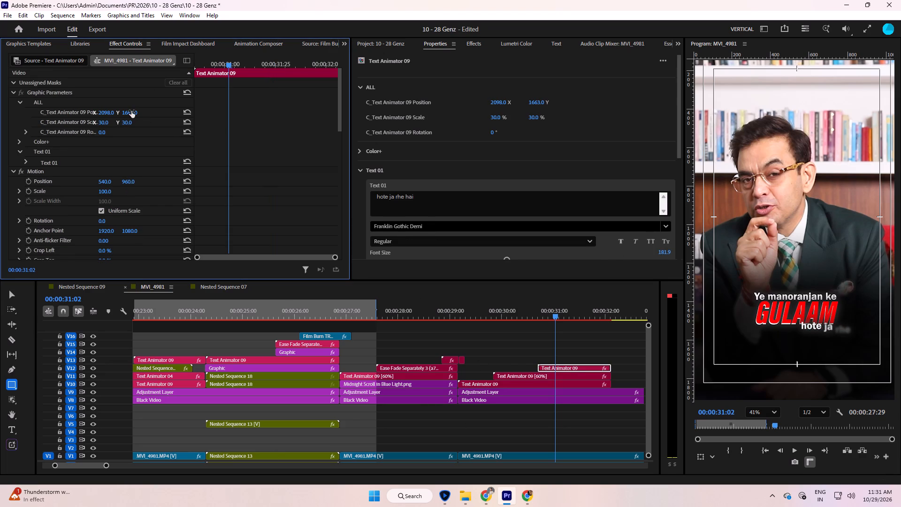
pyautogui.press('space')
pyautogui.click(584, 312)
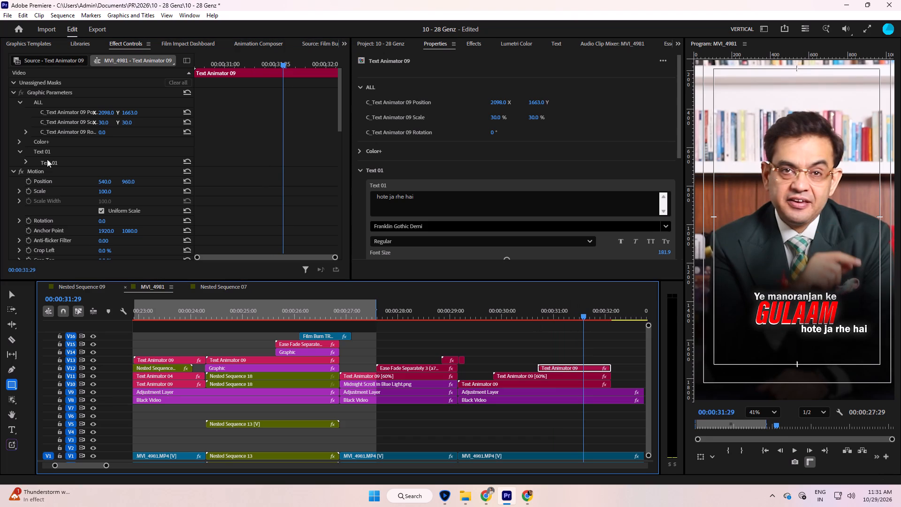
pyautogui.moveTo(107, 114); pyautogui.dragTo(28, 161)
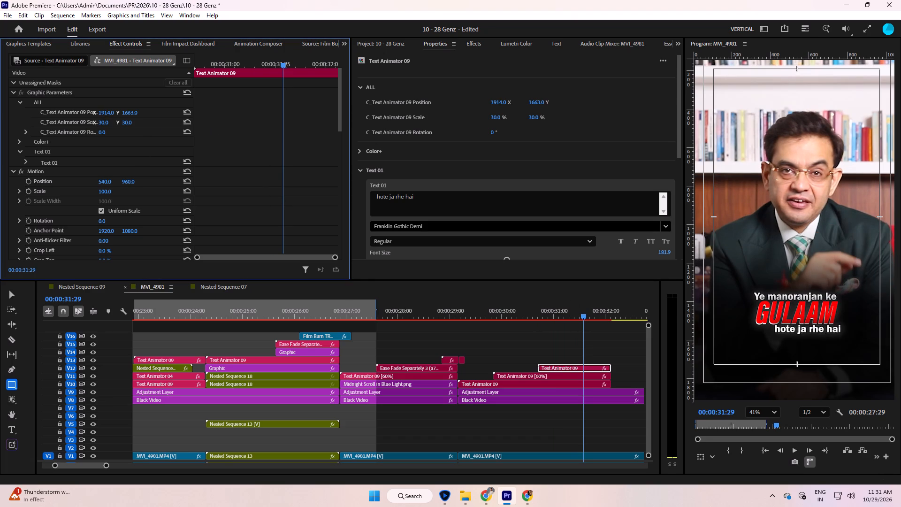
pyautogui.moveTo(28, 161); pyautogui.dragTo(32, 161)
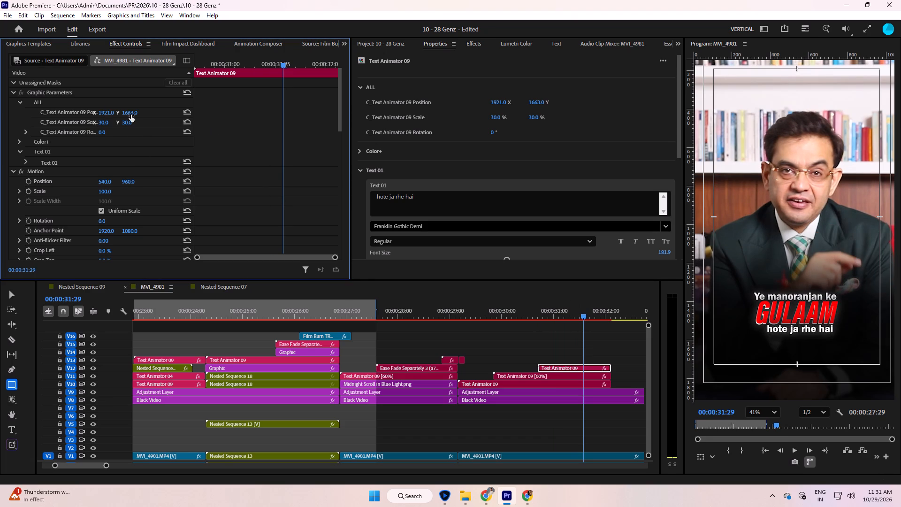
pyautogui.moveTo(132, 114); pyautogui.dragTo(137, 113)
pyautogui.click(130, 111)
pyautogui.click(526, 342)
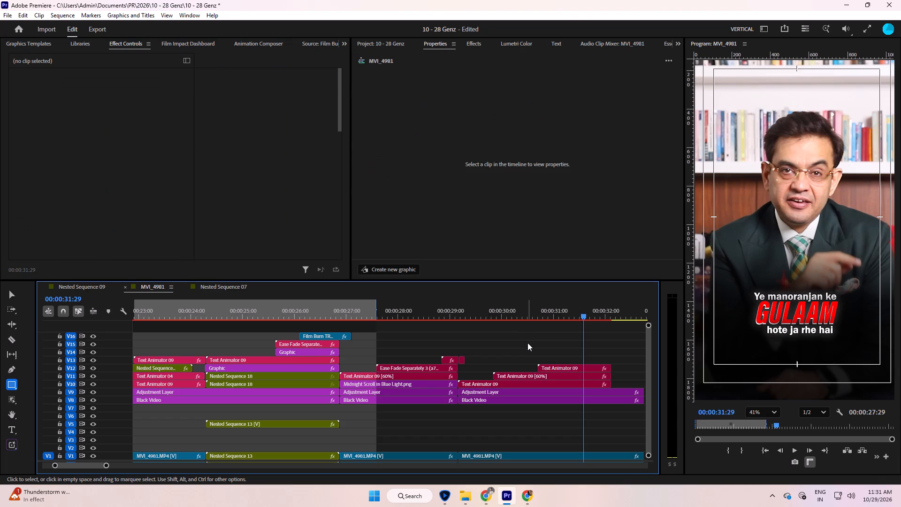
pyautogui.click(527, 343)
# Set the X position of the "hote ja rhe hai" caption on V12 to 1903, keeping it centred beneath GULAAM.
pyautogui.press('=')
pyautogui.press('=')
pyautogui.press('-')
pyautogui.press('-')
pyautogui.press('=')
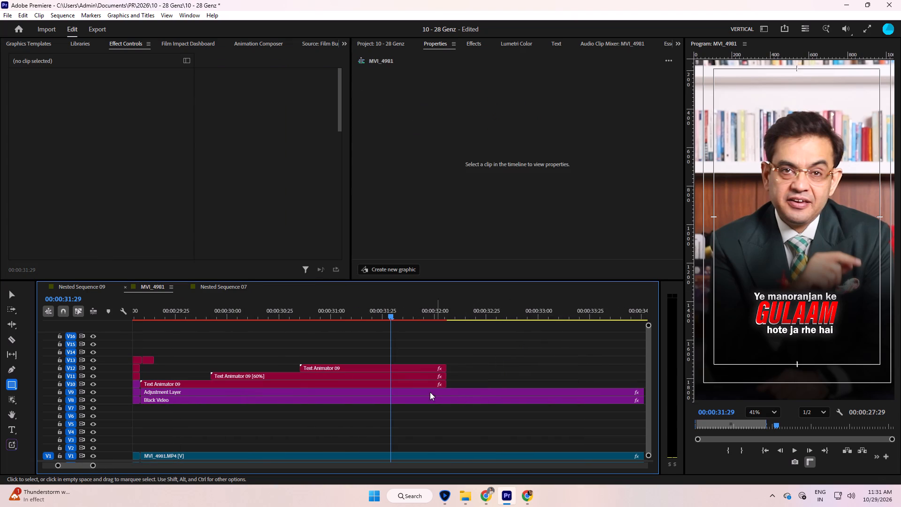
pyautogui.click(417, 371)
pyautogui.moveTo(500, 106); pyautogui.dragTo(495, 106)
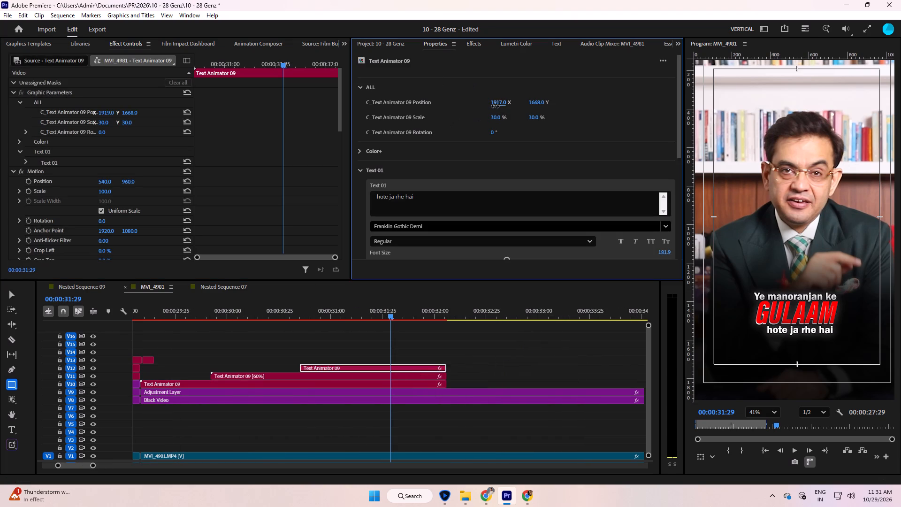
pyautogui.moveTo(495, 106); pyautogui.dragTo(493, 108)
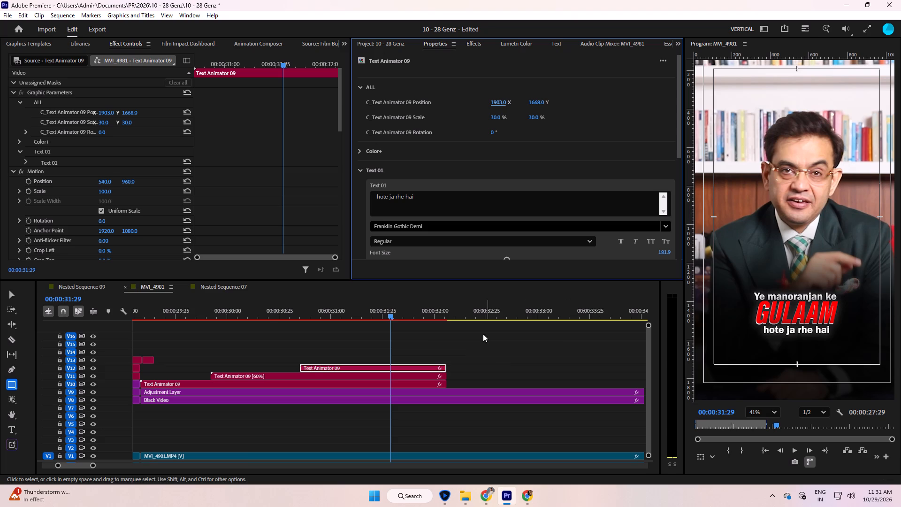
pyautogui.click(292, 310)
pyautogui.click(430, 348)
pyautogui.press('space')
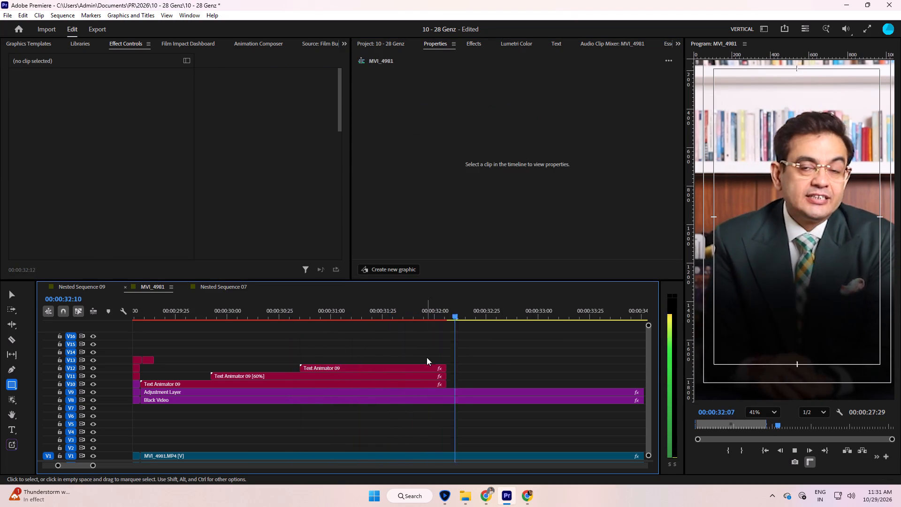
pyautogui.click(485, 354)
pyautogui.press('-')
pyautogui.press('-')
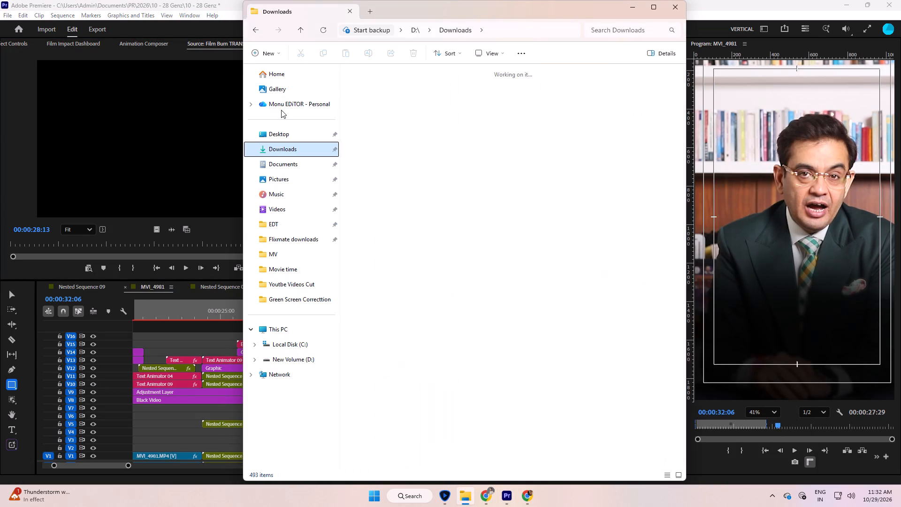
pyautogui.moveTo(405, 134); pyautogui.dragTo(81, 127)
pyautogui.click(80, 126)
pyautogui.press('space')
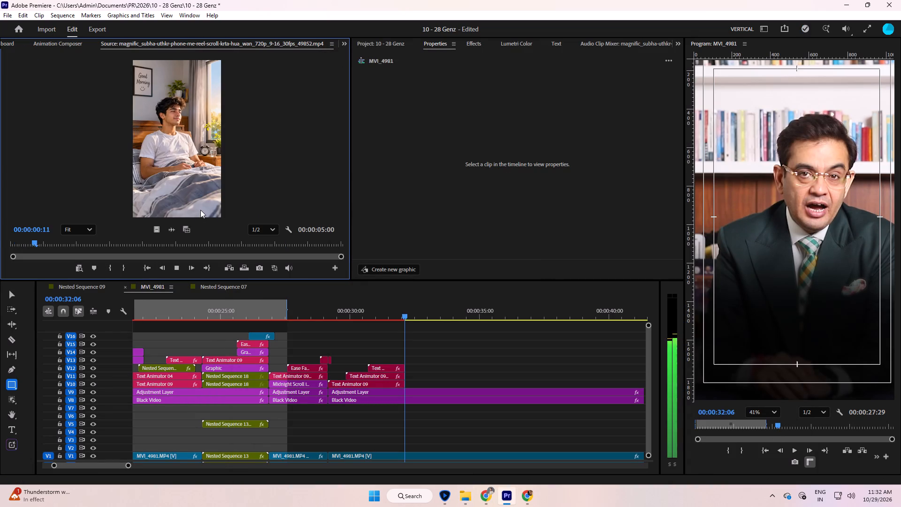
# Place the bedroom clip's video only on V10 at 00:00:32:06 after the captions and scale it to frame size.
pyautogui.moveTo(155, 229); pyautogui.dragTo(419, 387)
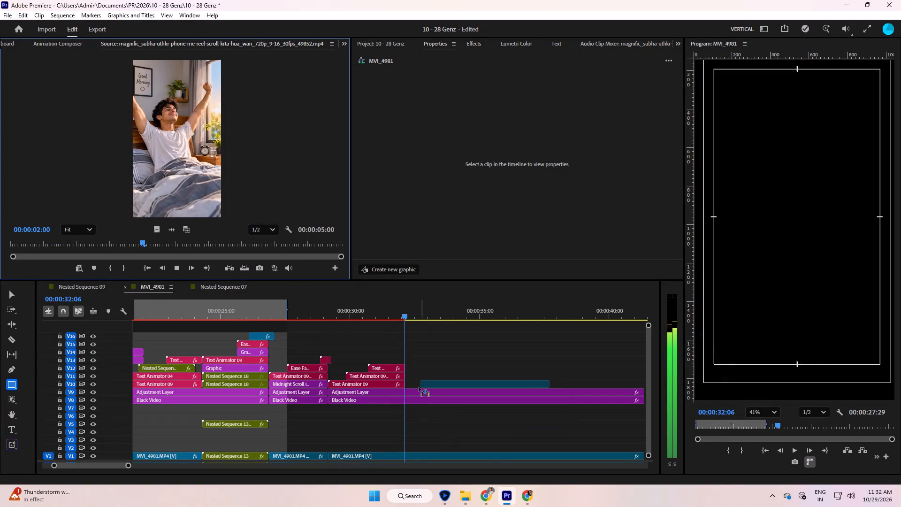
pyautogui.moveTo(419, 387); pyautogui.dragTo(407, 384)
pyautogui.click(436, 368)
pyautogui.press('space')
pyautogui.rightClick(460, 382)
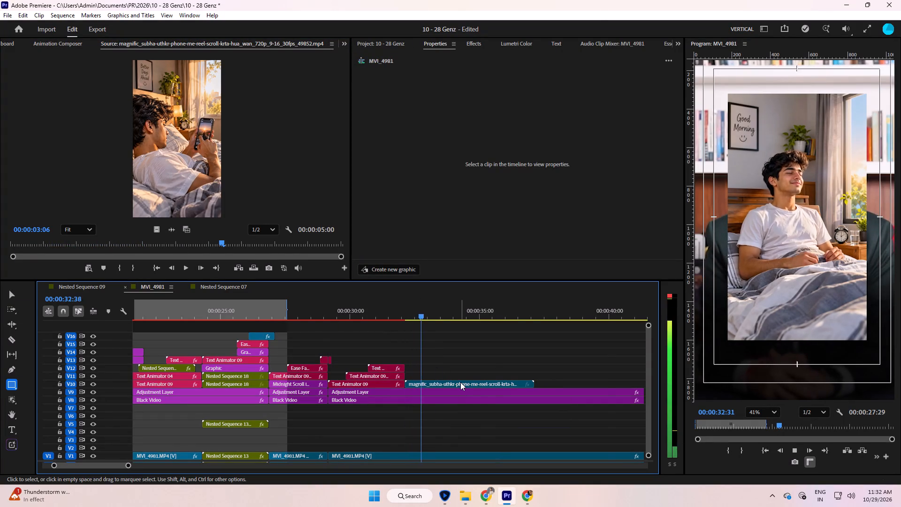
pyautogui.click(513, 374)
pyautogui.click(482, 345)
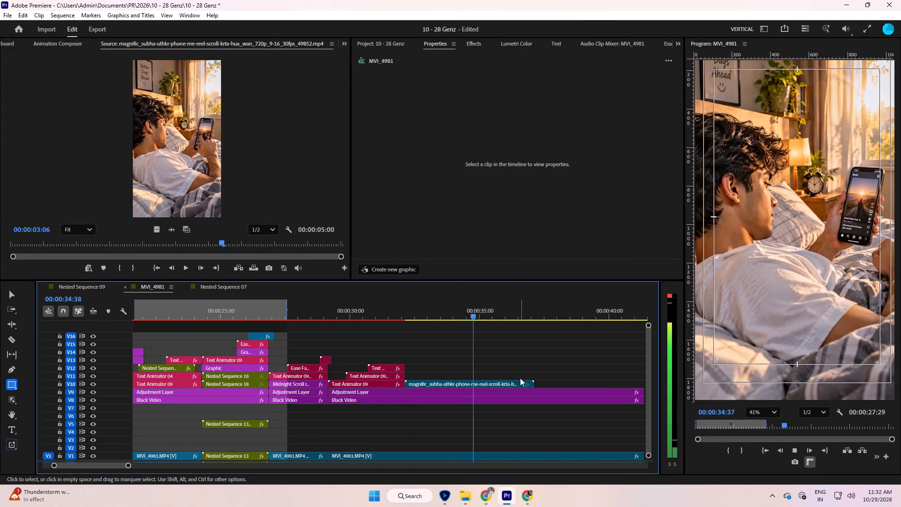
# Trim about half a second off the start of the bedroom clip on V10 and move it back to 00:00:32:06.
pyautogui.press('space')
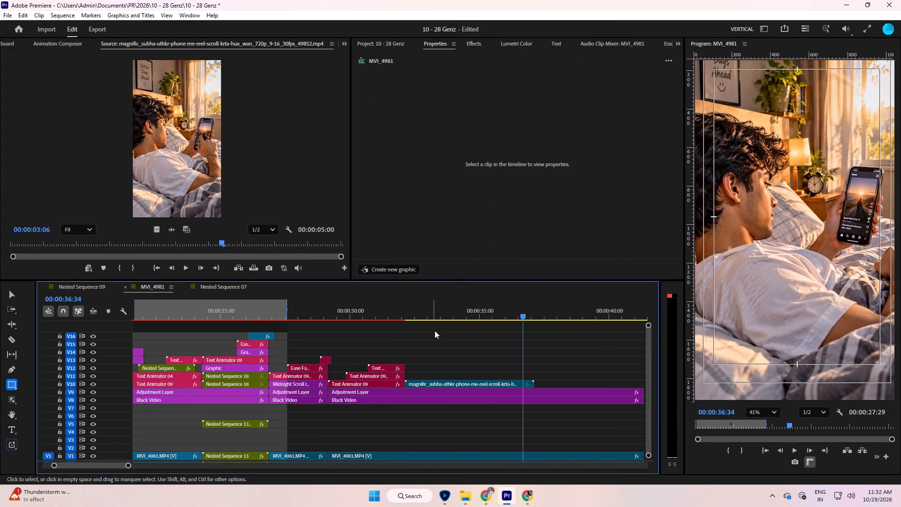
pyautogui.click(439, 313)
pyautogui.press('Up')
pyautogui.press('space')
pyautogui.press('space')
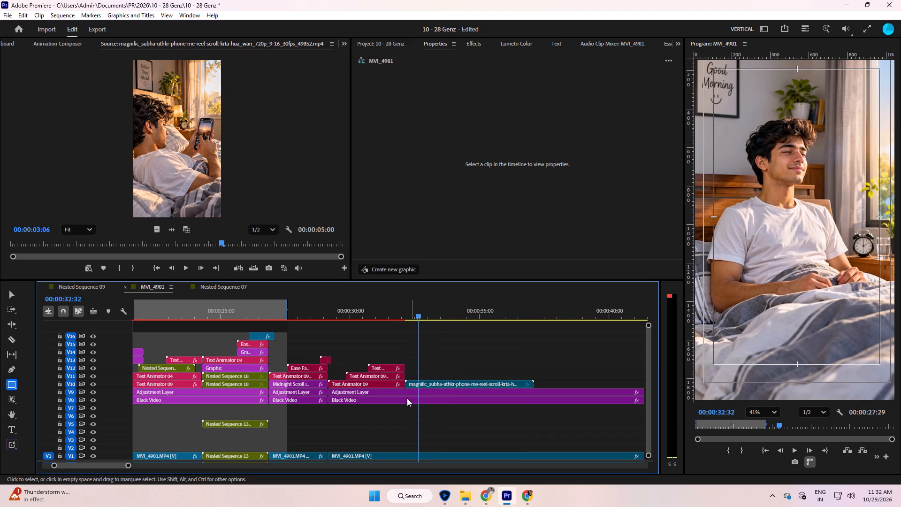
pyautogui.moveTo(407, 384); pyautogui.dragTo(428, 384)
pyautogui.moveTo(427, 384); pyautogui.dragTo(418, 385)
pyautogui.moveTo(439, 383); pyautogui.dragTo(428, 383)
pyautogui.click(438, 372)
pyautogui.press('Up')
# Play back the trimmed bedroom clip against the speech to check its timing.
pyautogui.press('space')
pyautogui.doubleClick(451, 354)
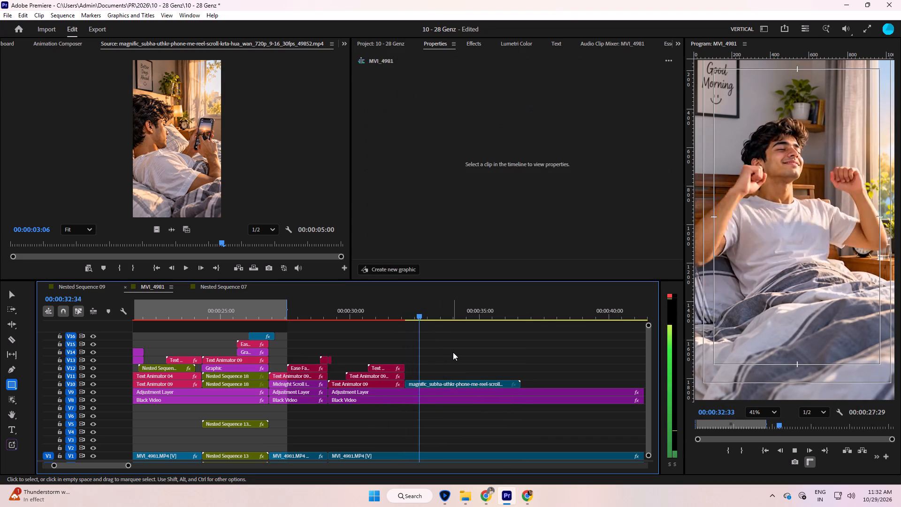
pyautogui.write('--=')
pyautogui.press('=')
pyautogui.press('-')
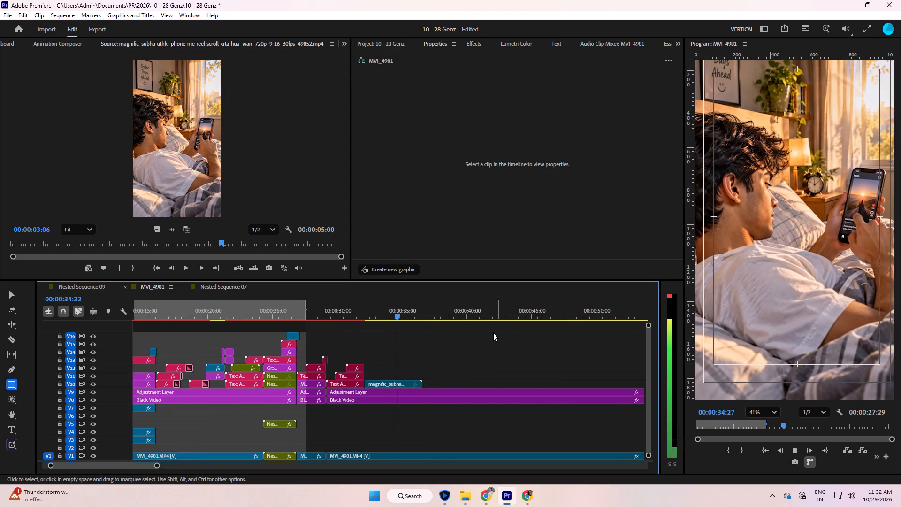
pyautogui.press('-')
pyautogui.press('=')
pyautogui.press('=')
pyautogui.click(337, 304)
pyautogui.press('space')
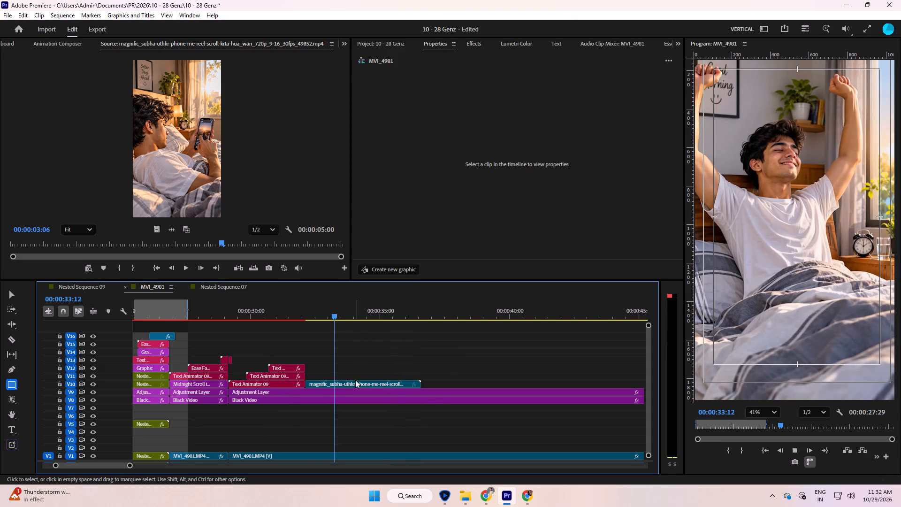
pyautogui.press('space')
# Set the bedroom clip's speed on V10 to 70%.
pyautogui.rightClick(377, 386)
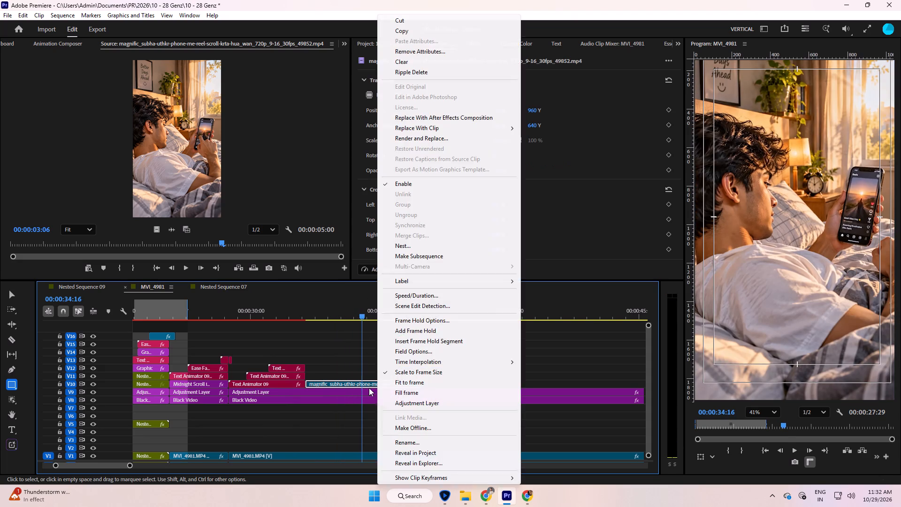
pyautogui.click(430, 298)
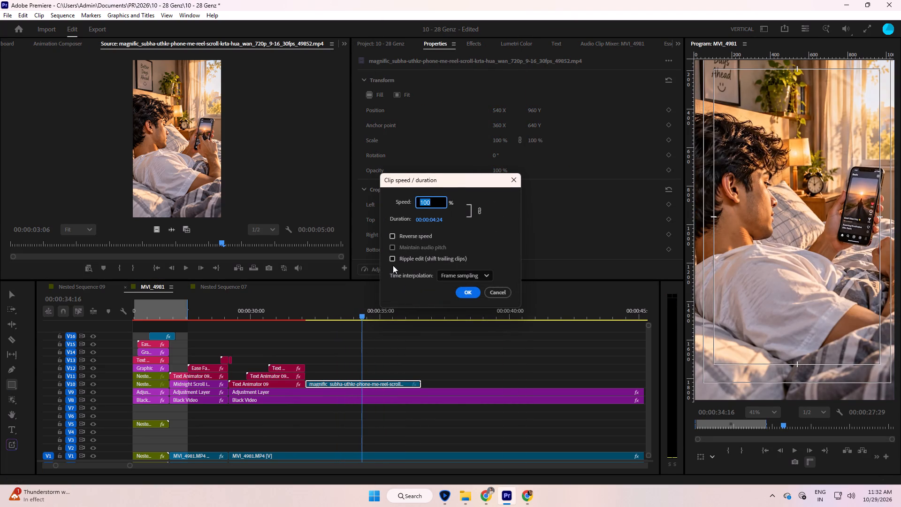
pyautogui.press('7')
pyautogui.press('0')
pyautogui.scroll(-7, 476, 275)
pyautogui.press('Return')
# Play back the slowed bedroom clip and the speaker footage that follows it.
pyautogui.click(442, 364)
pyautogui.press('space')
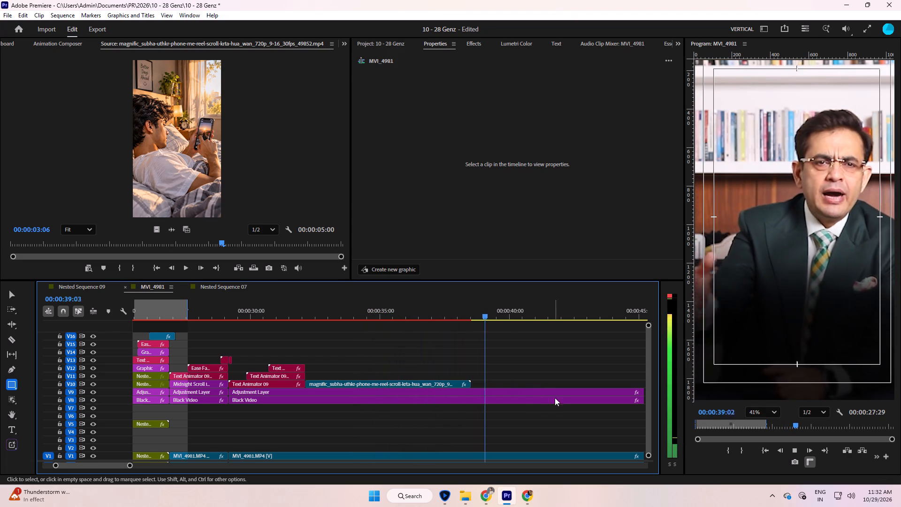
pyautogui.click(485, 347)
pyautogui.write('--')
pyautogui.press('=')
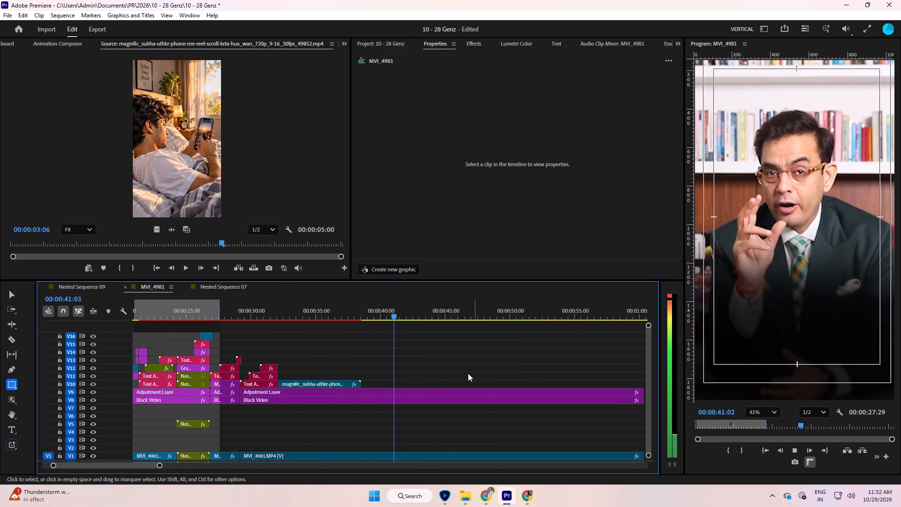
pyautogui.write('=-')
pyautogui.press('-')
pyautogui.click(400, 361)
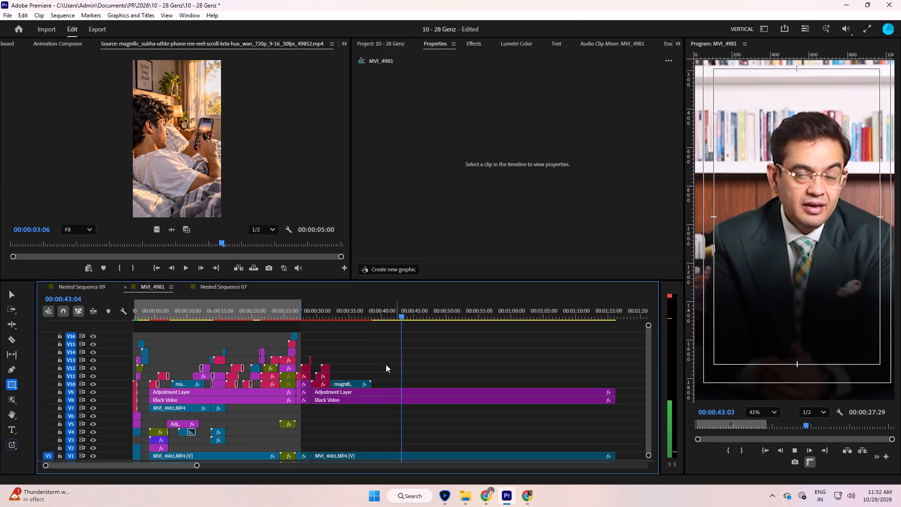
# Play back the end of the bedroom clip and the speech after it to find where the clip should end.
pyautogui.press('Up')
pyautogui.click(440, 357)
pyautogui.press('=')
pyautogui.press('=')
pyautogui.press('space')
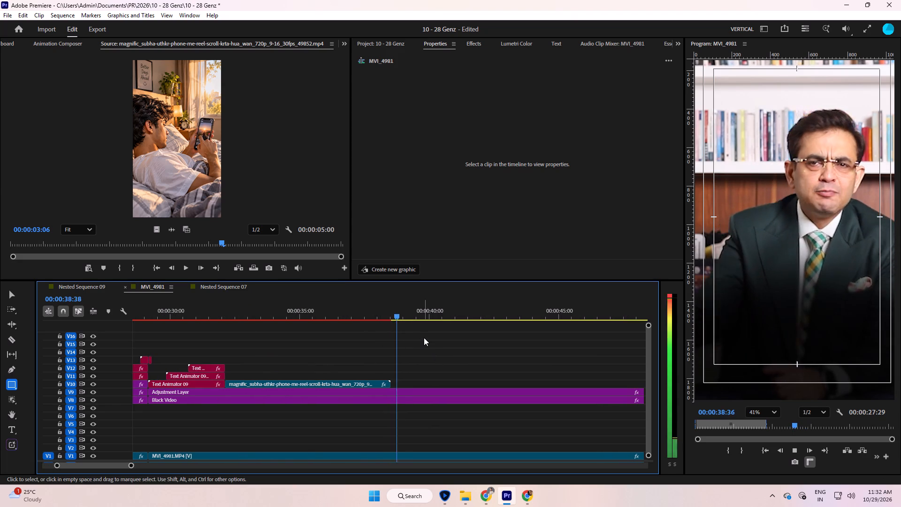
pyautogui.click(424, 338)
pyautogui.write('--')
pyautogui.press('=')
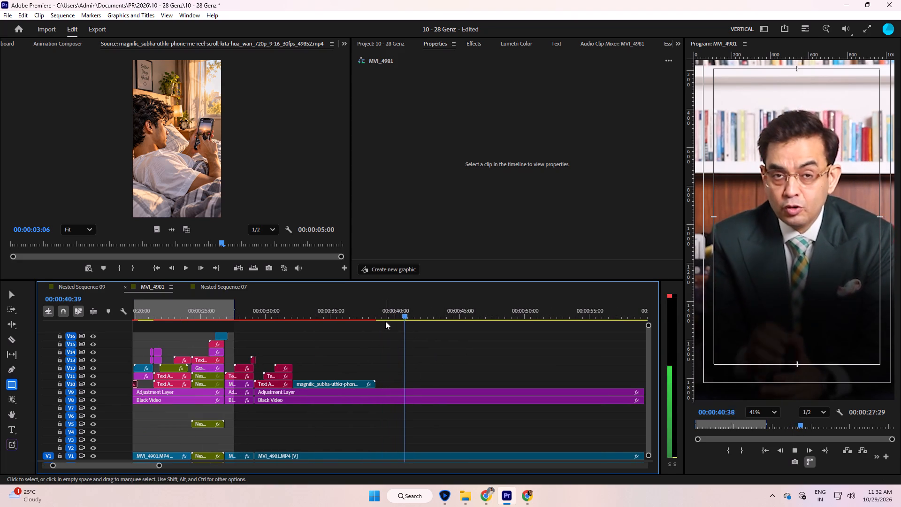
pyautogui.press('space')
pyautogui.moveTo(358, 309); pyautogui.dragTo(351, 313)
pyautogui.press('space')
pyautogui.press('space')
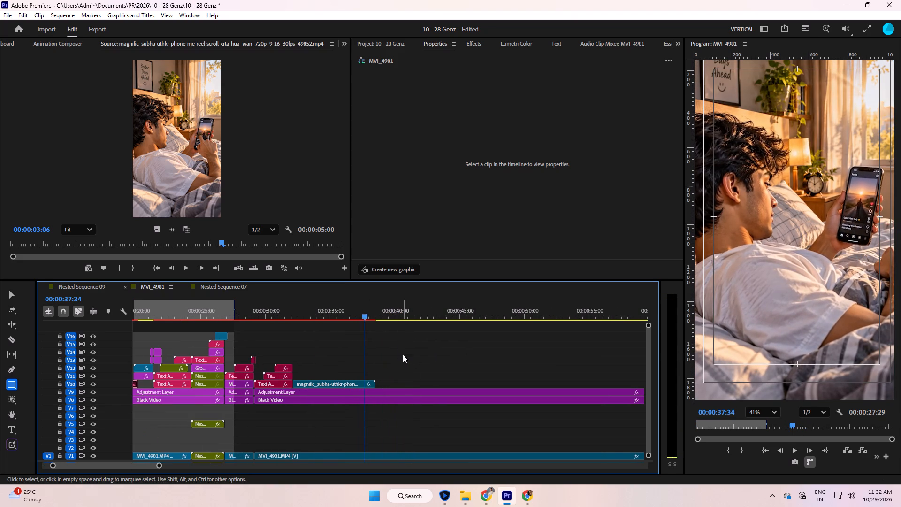
pyautogui.press('space')
pyautogui.click(349, 309)
pyautogui.press('space')
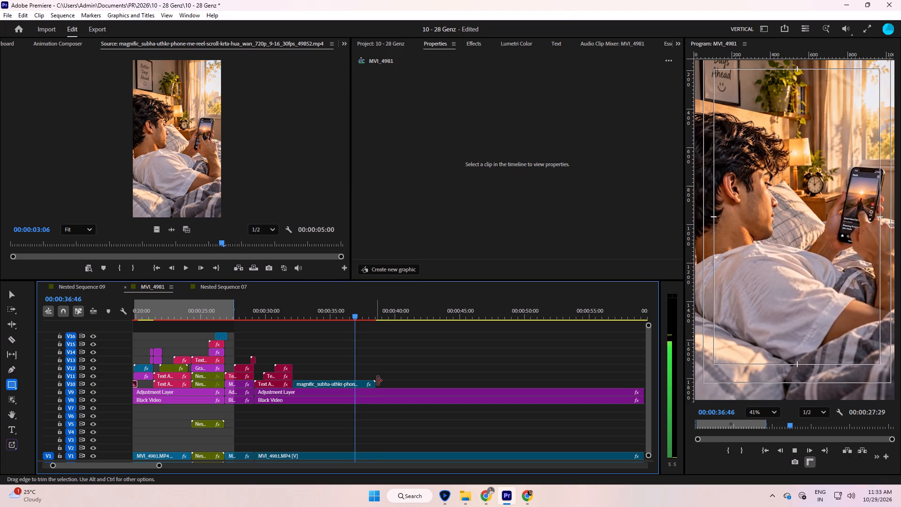
# Trim the end of the bedroom clip on V10 back to 00:00:37:18 to match the speech.
pyautogui.press('space')
pyautogui.press('Left')
pyautogui.press('Left')
pyautogui.press('Left')
pyautogui.press('Left')
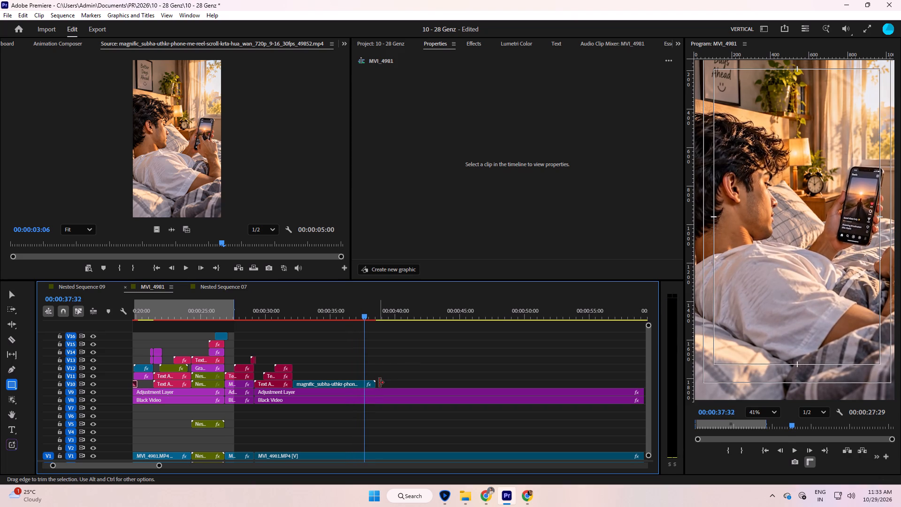
pyautogui.press('Left')
pyautogui.press('Left')
pyautogui.press('Left')
pyautogui.press('Left')
pyautogui.press('Left')
pyautogui.press('Left')
pyautogui.press('Left')
pyautogui.press('Left')
pyautogui.press('Left')
pyautogui.press('Left')
pyautogui.press('Left')
pyautogui.press('Left')
pyautogui.press('Left')
pyautogui.press('Left')
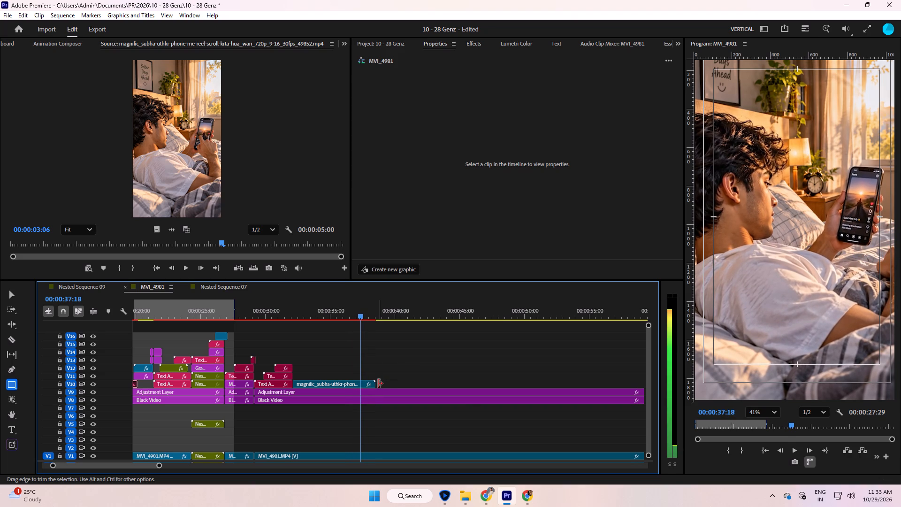
pyautogui.press('Left')
pyautogui.moveTo(378, 384); pyautogui.dragTo(364, 392)
# Play the speech after the bedroom clip and duplicate the "Ye manoranjan ke" caption on V10 directly after that clip, starting at 00:00:37:18.
pyautogui.press('space')
pyautogui.click(404, 365)
pyautogui.click(405, 365)
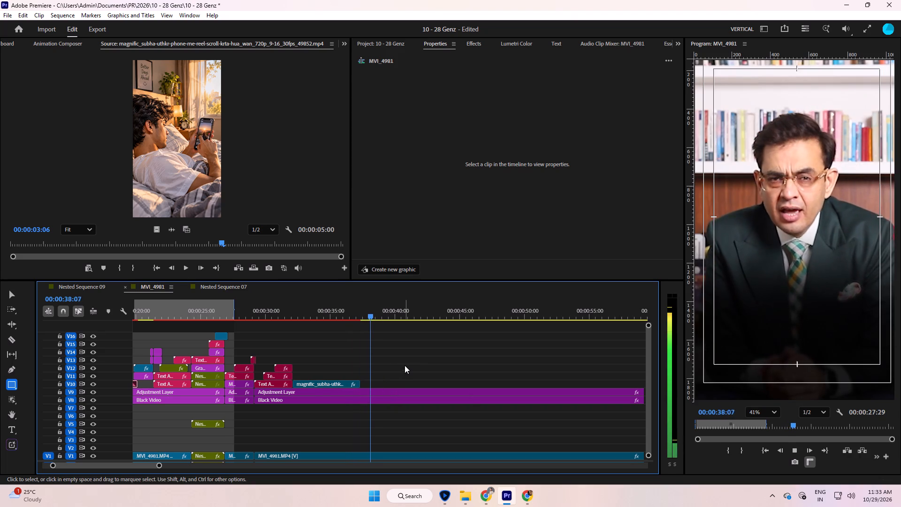
pyautogui.click(421, 363)
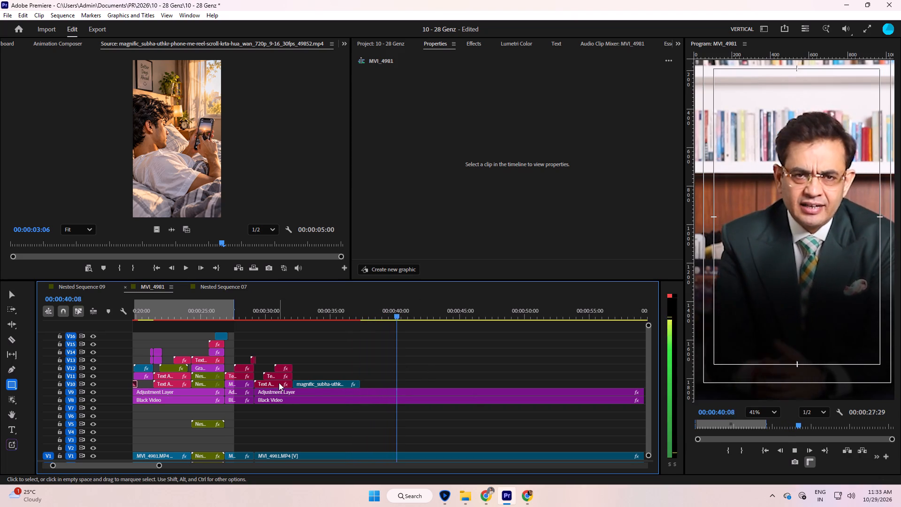
pyautogui.press('space')
pyautogui.moveTo(279, 383); pyautogui.dragTo(393, 382)
pyautogui.moveTo(389, 384); pyautogui.dragTo(387, 384)
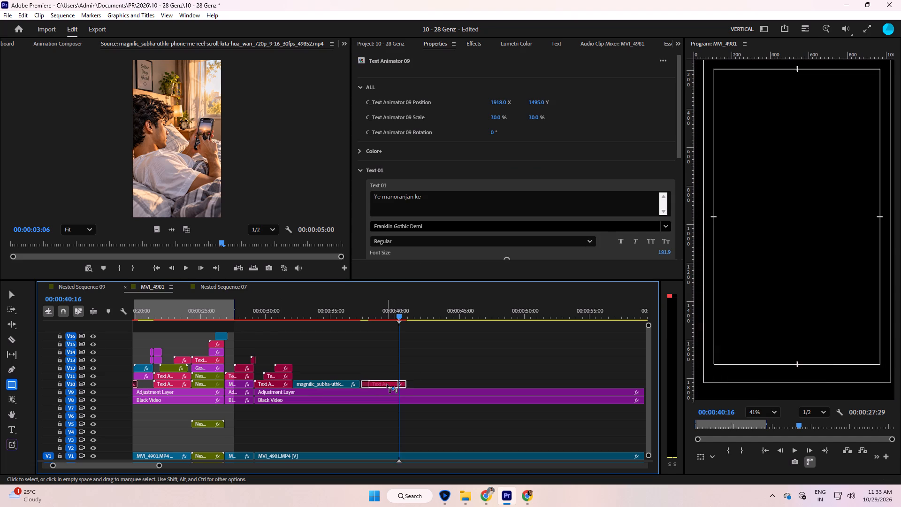
pyautogui.moveTo(387, 384); pyautogui.dragTo(385, 384)
pyautogui.click(382, 384)
pyautogui.press('Up')
pyautogui.click(382, 383)
pyautogui.press('=')
pyautogui.press('=')
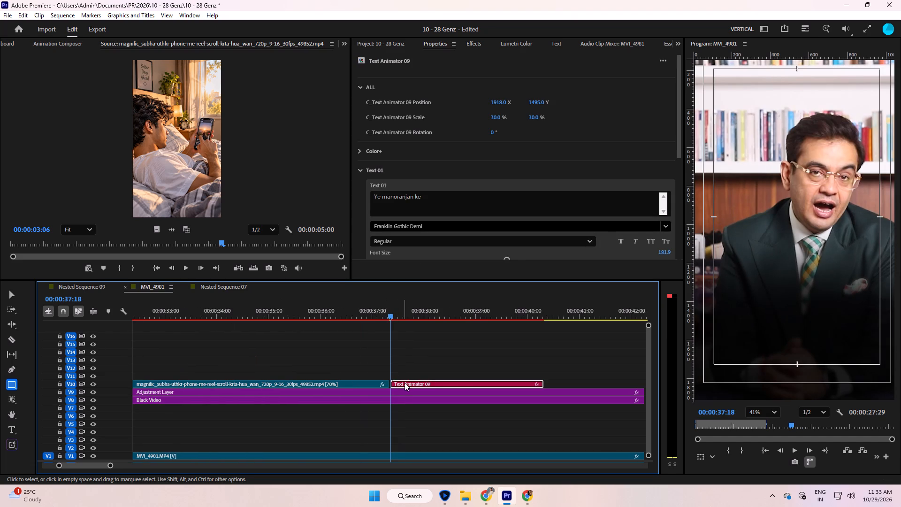
pyautogui.press('=')
pyautogui.moveTo(412, 384); pyautogui.dragTo(408, 385)
pyautogui.press('-')
pyautogui.press('-')
pyautogui.press('-')
# Replace the duplicated caption's text with "Aankh khuli nhin" and play it against the speech.
pyautogui.press('space')
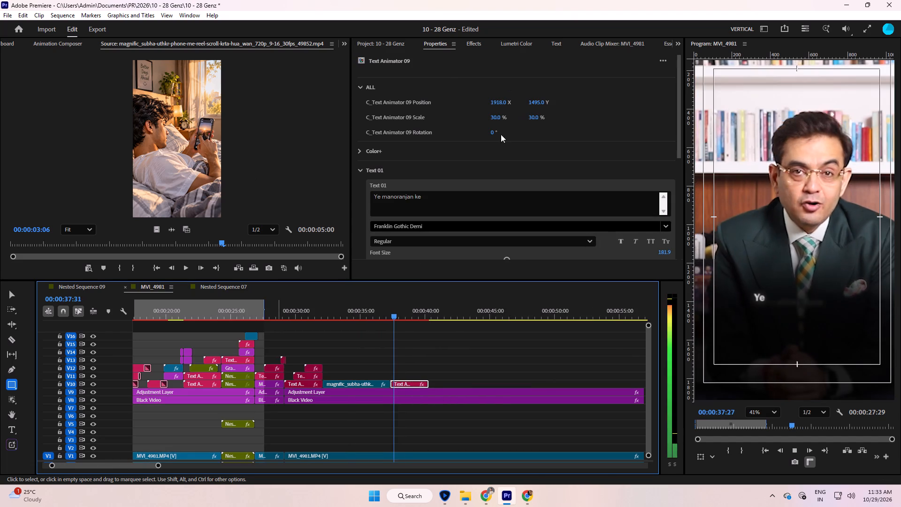
pyautogui.press('space')
pyautogui.click(441, 200)
pyautogui.hotkey('ctrl', 'a')
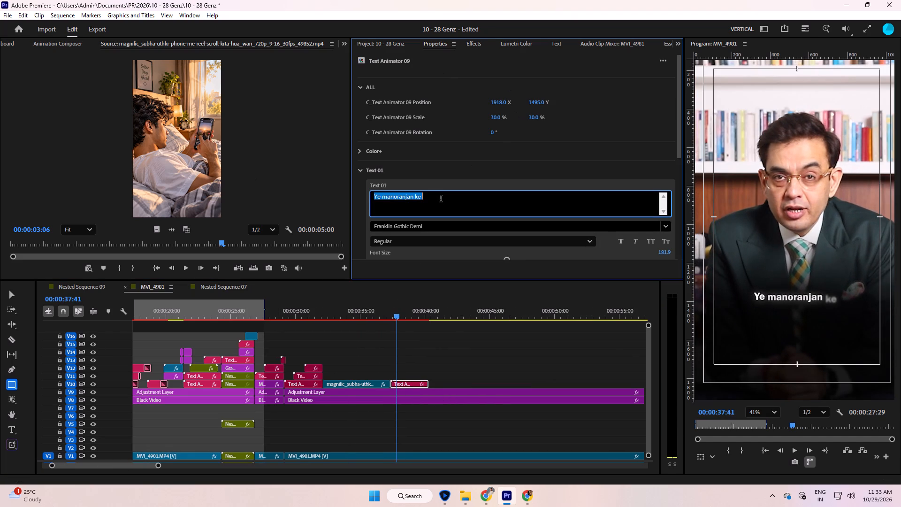
pyautogui.hotkey('shift', 'a')
pyautogui.write('ankh')
pyautogui.press('space')
pyautogui.write('khuli')
pyautogui.press('space')
pyautogui.write('nhin')
pyautogui.click(364, 238)
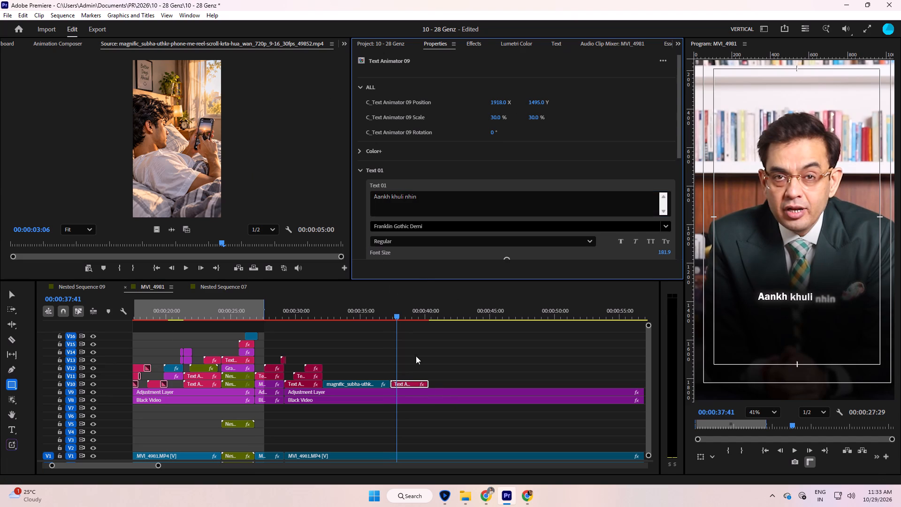
pyautogui.press('Up')
pyautogui.press('space')
pyautogui.press('space')
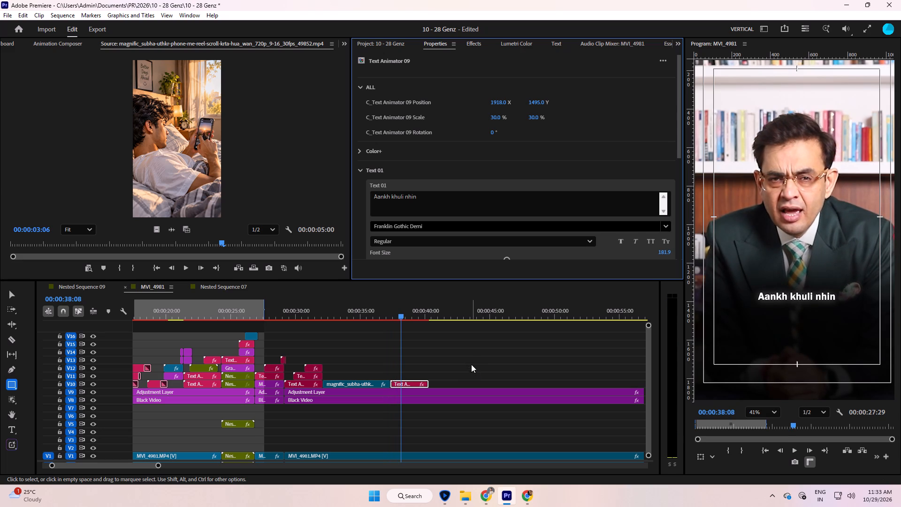
# Try out different fonts on the "Aankh khuli nhin" caption and set it to Loos Normal, Medium style.
pyautogui.hotkey('ctrl', '`')
pyautogui.hotkey('ctrl', '`')
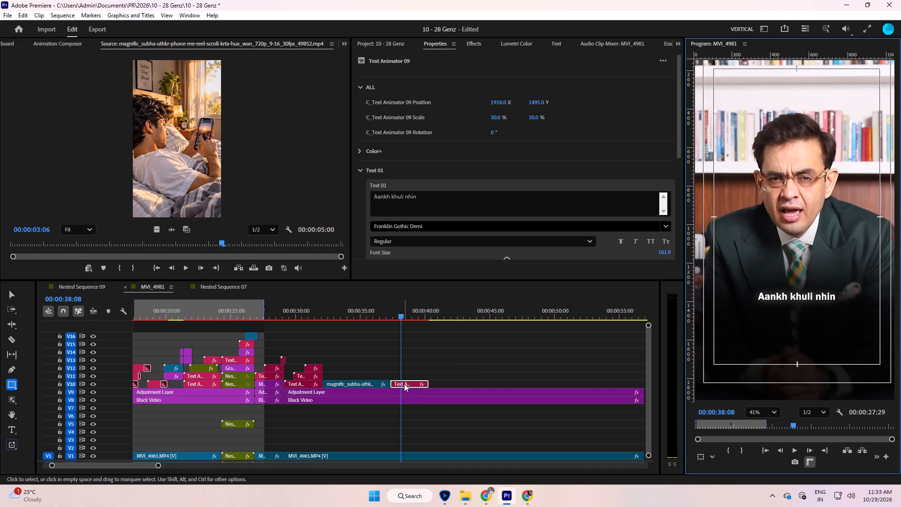
pyautogui.click(404, 384)
pyautogui.scroll(-6, 449, 114)
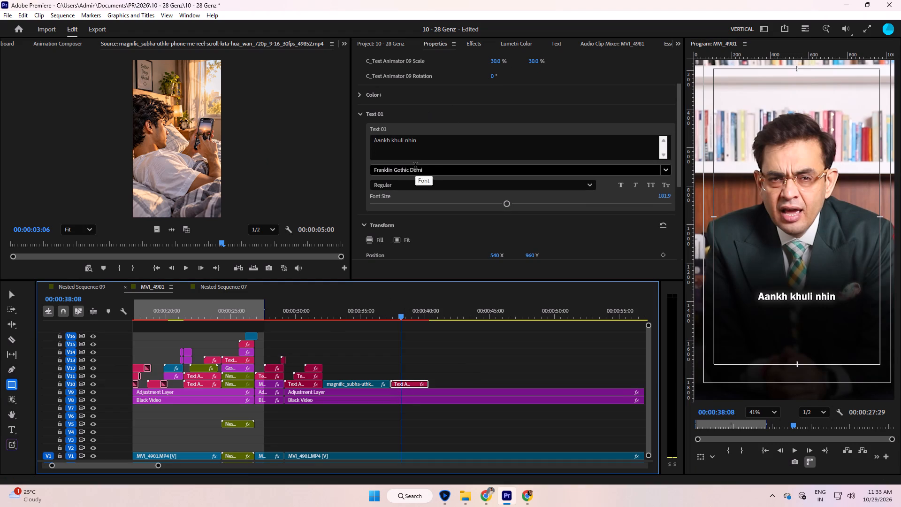
pyautogui.scroll(-7, 415, 167)
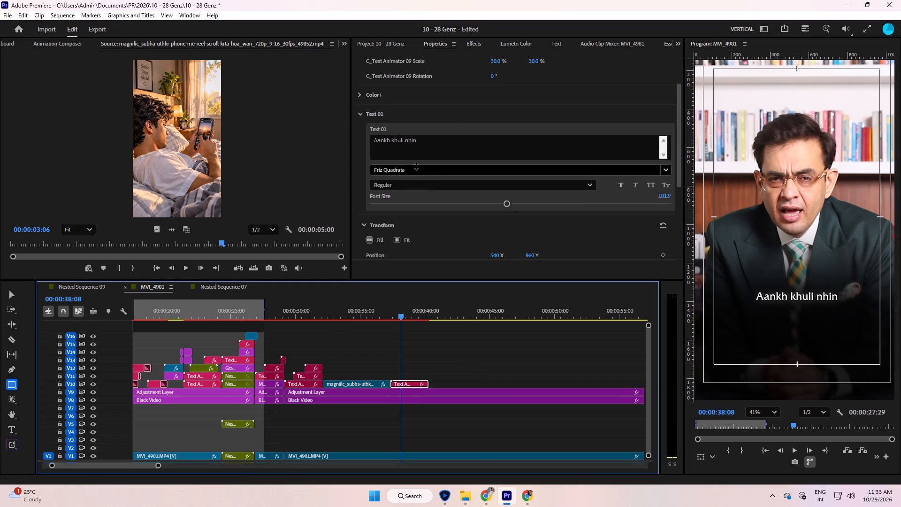
pyautogui.scroll(-5, 416, 166)
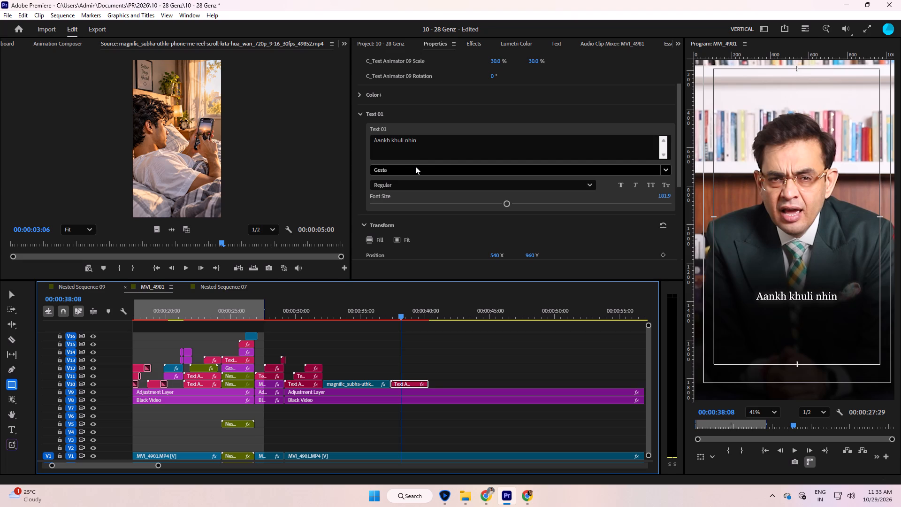
pyautogui.scroll(-4, 415, 166)
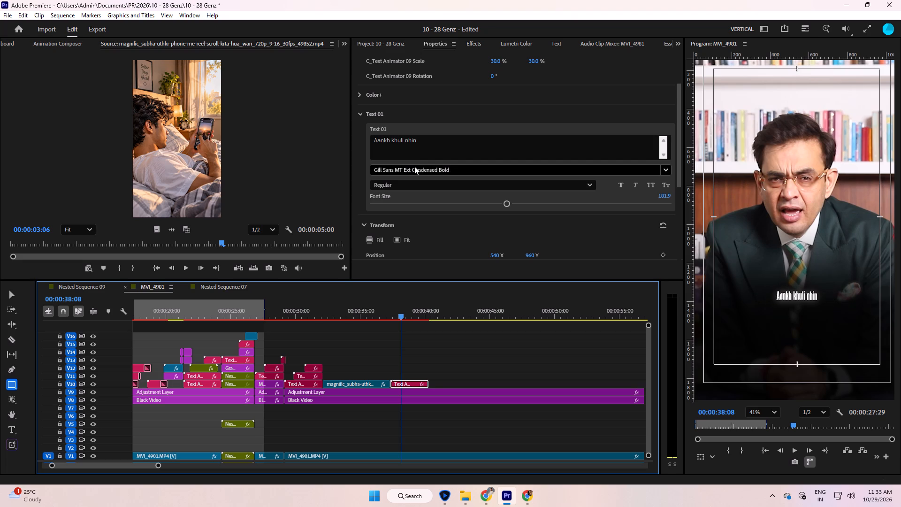
pyautogui.scroll(-4, 414, 166)
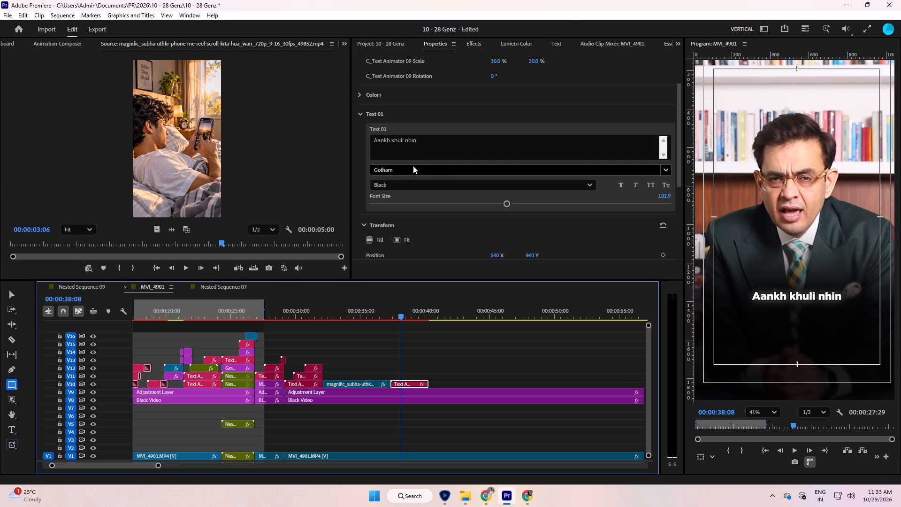
pyautogui.scroll(-5, 413, 166)
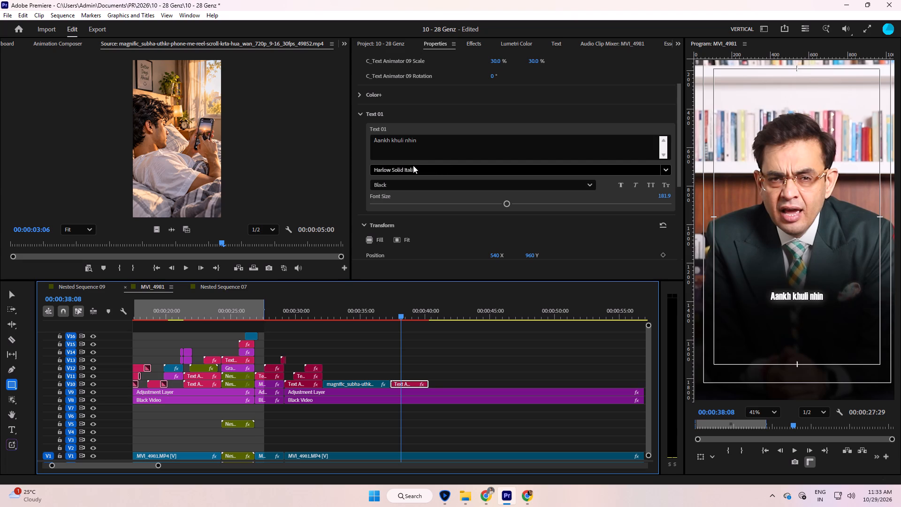
pyautogui.scroll(-4, 413, 165)
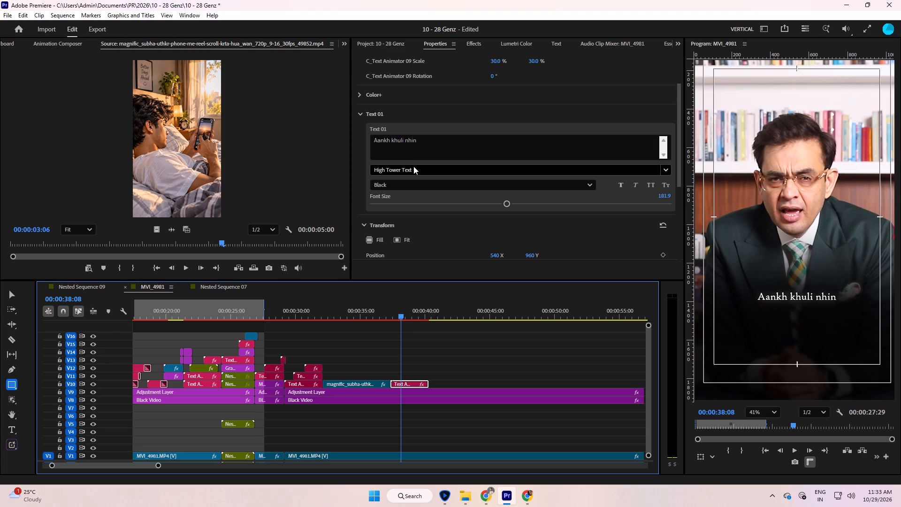
pyautogui.scroll(3, 413, 166)
pyautogui.scroll(-5, 413, 166)
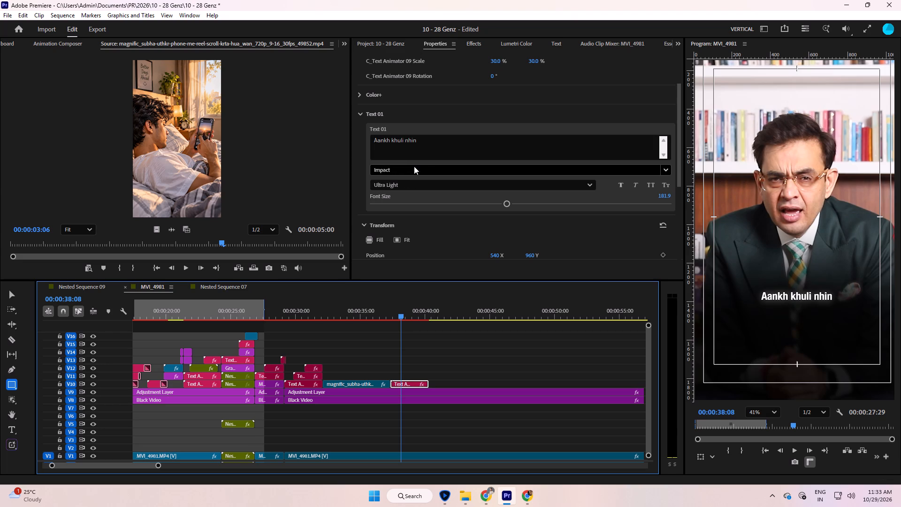
pyautogui.scroll(-5, 414, 166)
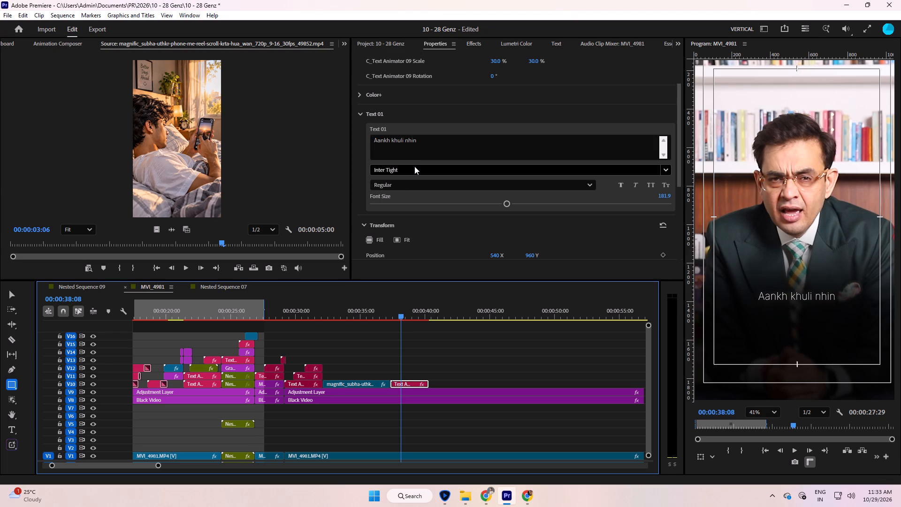
pyautogui.scroll(-1, 414, 166)
pyautogui.scroll(1, 414, 166)
pyautogui.scroll(-3, 409, 184)
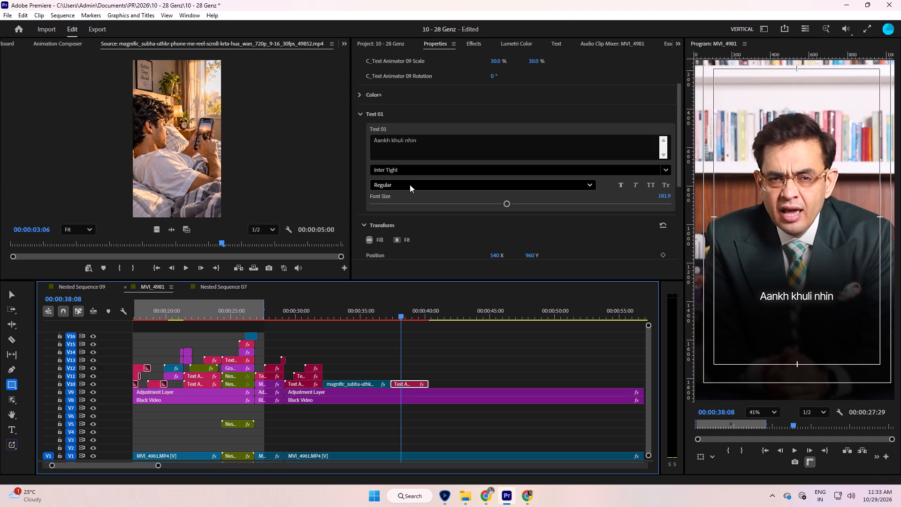
pyautogui.scroll(-3, 414, 171)
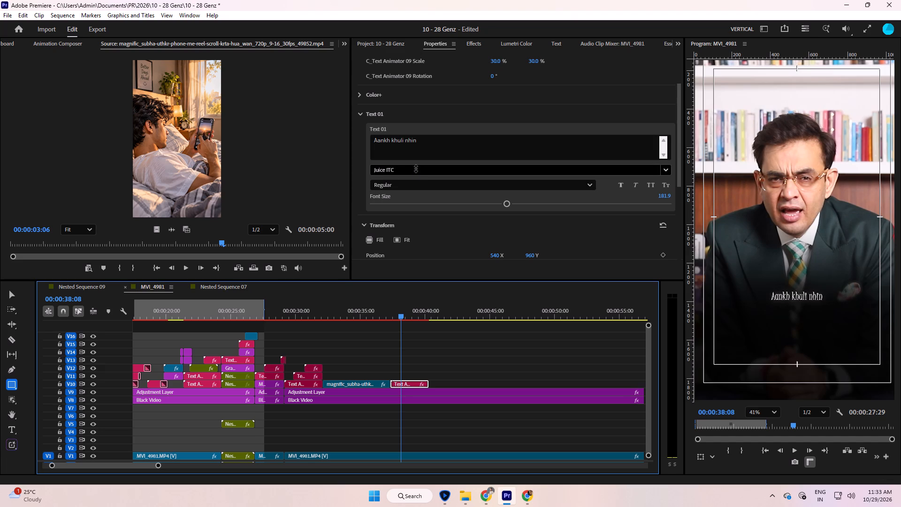
pyautogui.scroll(-4, 416, 169)
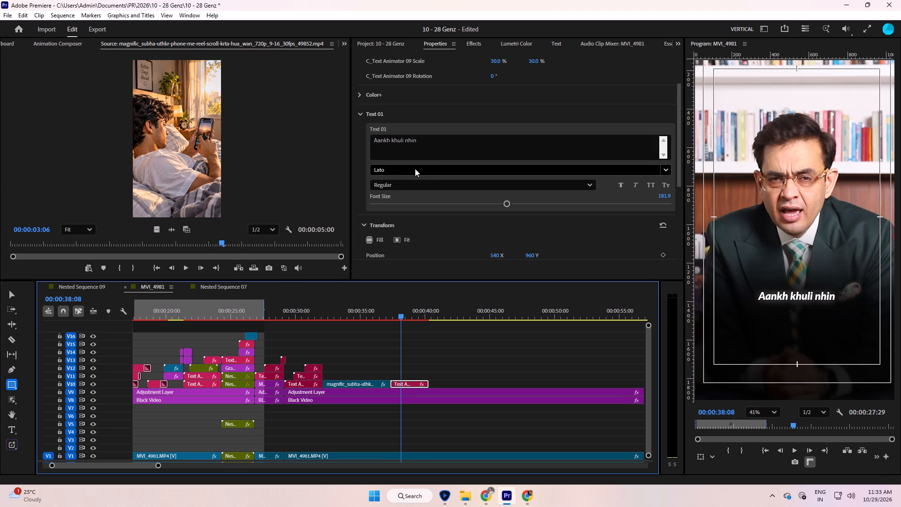
pyautogui.scroll(-4, 415, 169)
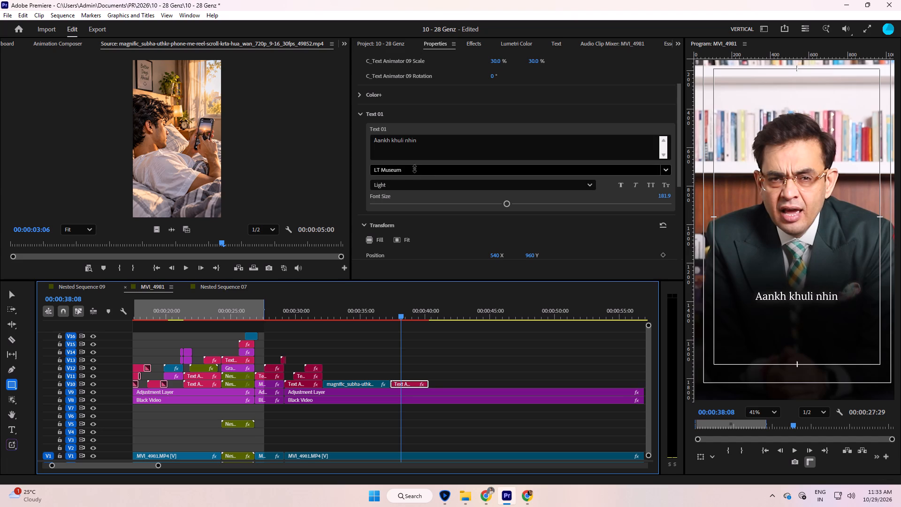
pyautogui.scroll(2, 414, 169)
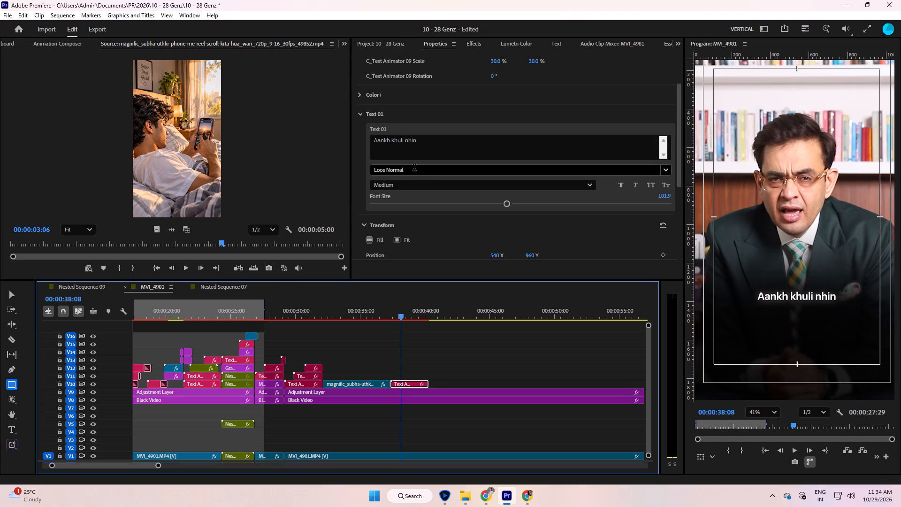
pyautogui.scroll(3, 440, 187)
# Reduce the "Aankh khuli nhin" caption's font size to 149.4 and preview it full screen.
pyautogui.click(495, 205)
pyautogui.click(483, 201)
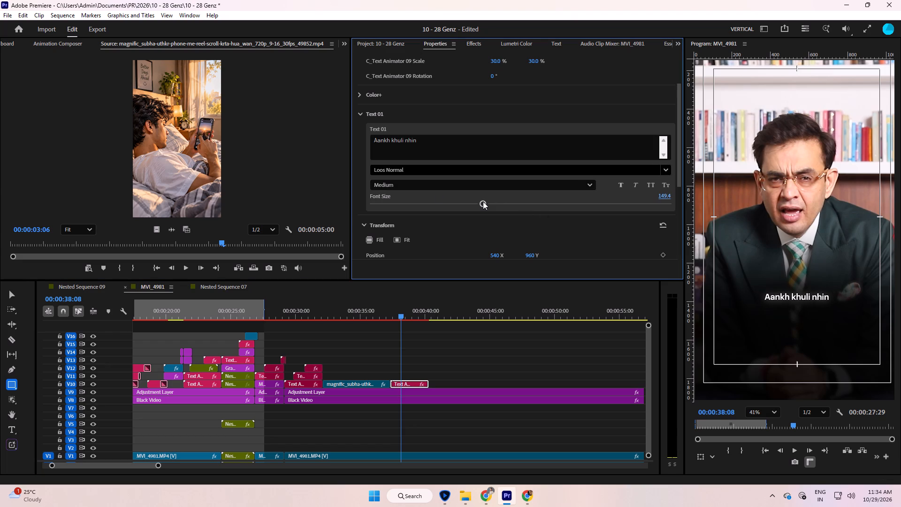
pyautogui.hotkey('ctrl', '`')
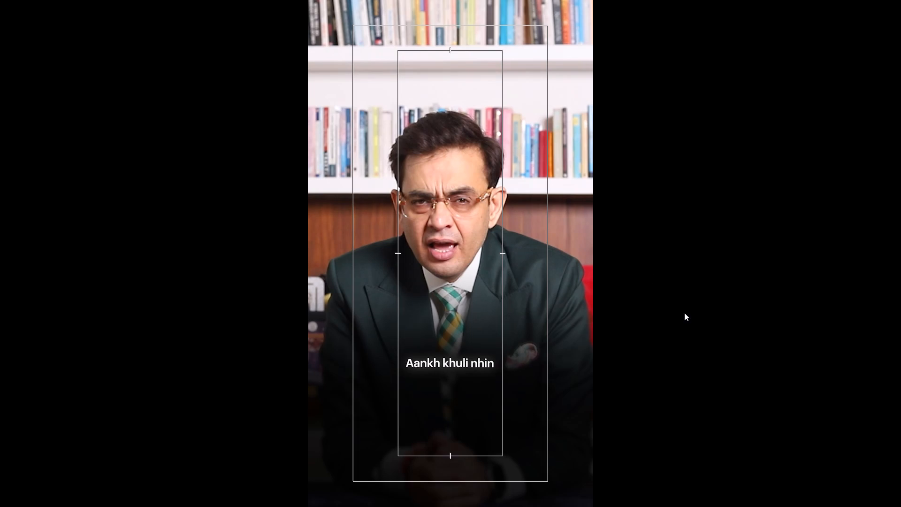
pyautogui.hotkey('ctrl', '`')
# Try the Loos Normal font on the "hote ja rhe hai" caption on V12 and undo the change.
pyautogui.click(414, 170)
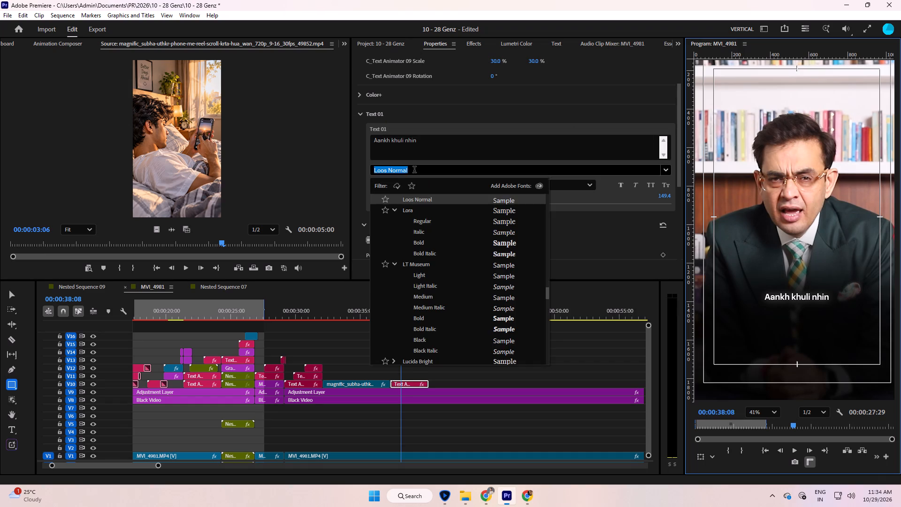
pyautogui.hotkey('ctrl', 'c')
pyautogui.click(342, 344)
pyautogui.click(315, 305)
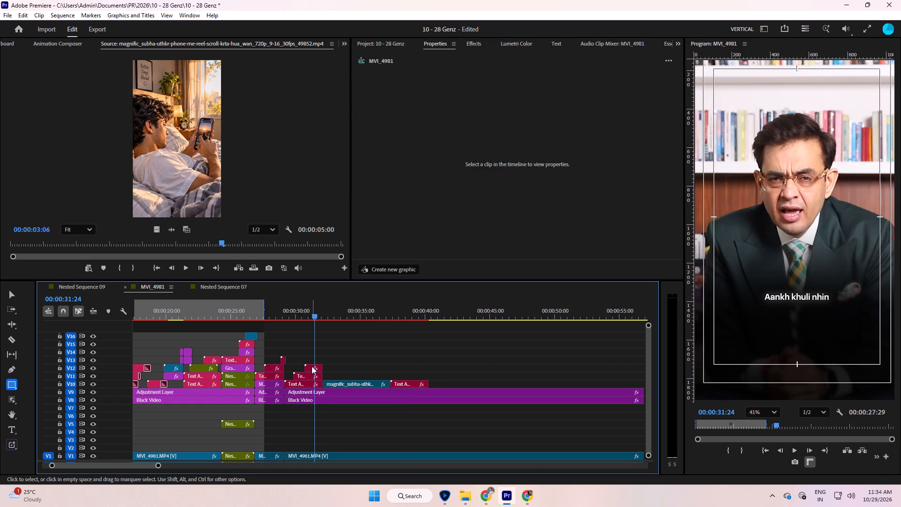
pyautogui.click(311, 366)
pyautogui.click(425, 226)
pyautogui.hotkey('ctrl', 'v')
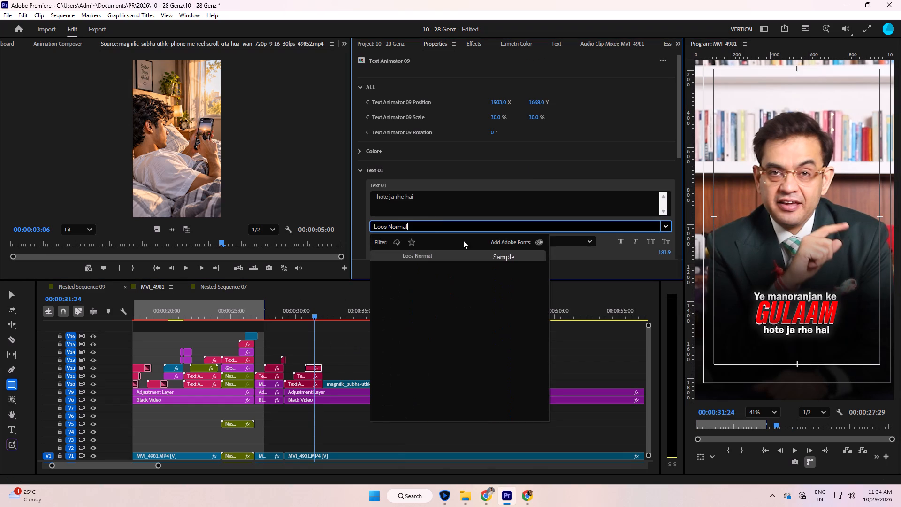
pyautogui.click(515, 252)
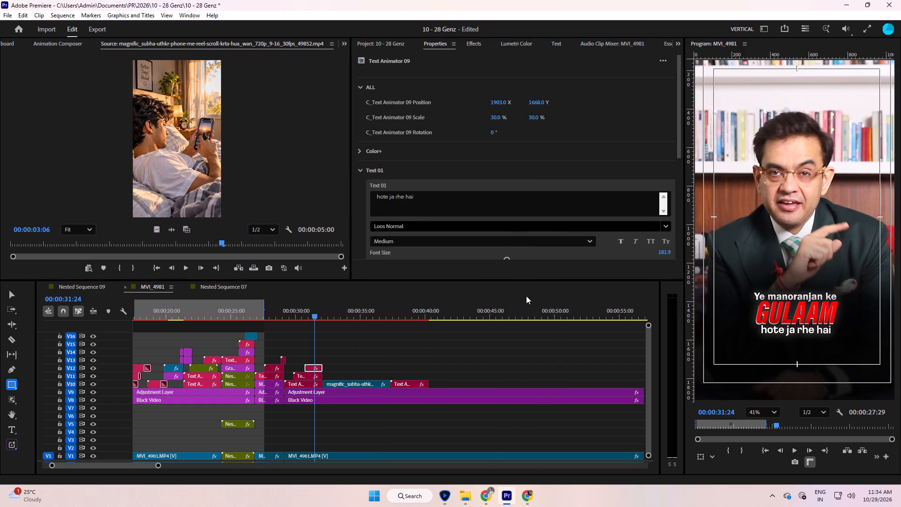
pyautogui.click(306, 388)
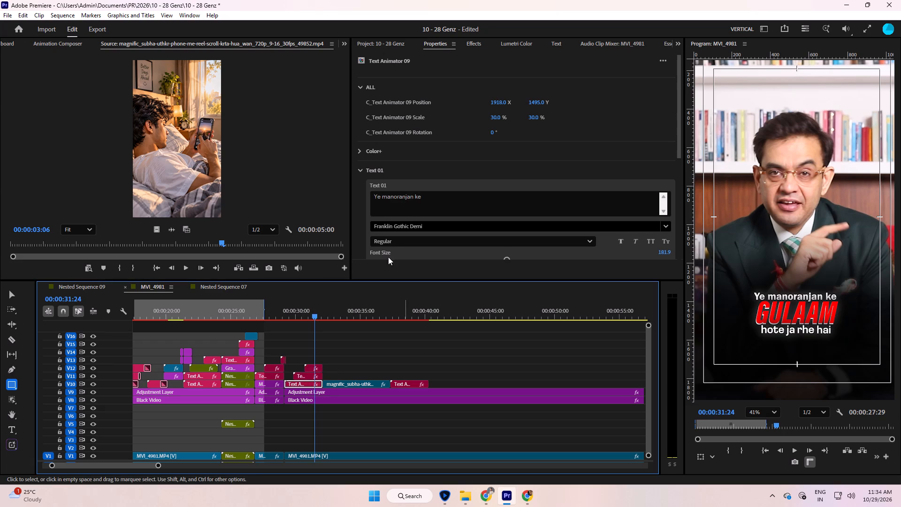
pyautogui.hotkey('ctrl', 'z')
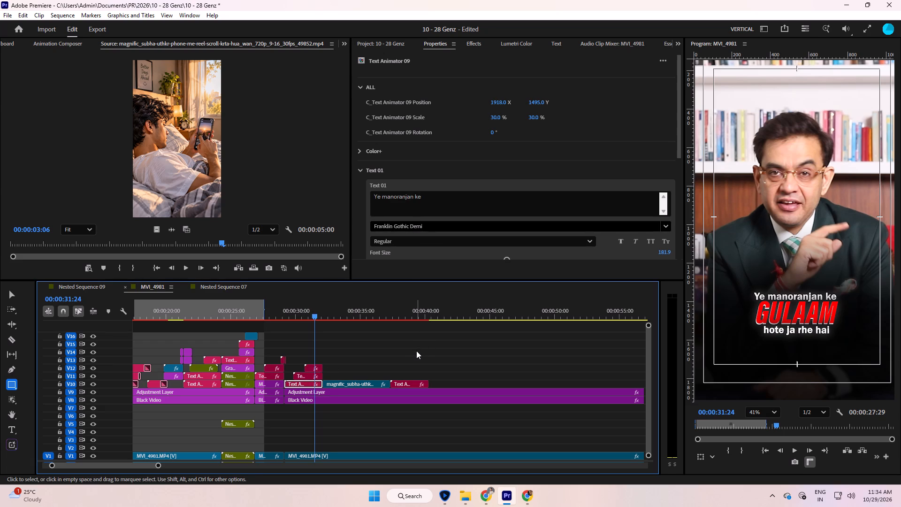
# Play through to the "Aankh khuli nhin" caption and duplicate it onto V11, starting at 00:00:38:19.
pyautogui.click(416, 351)
pyautogui.press('space')
pyautogui.click(446, 344)
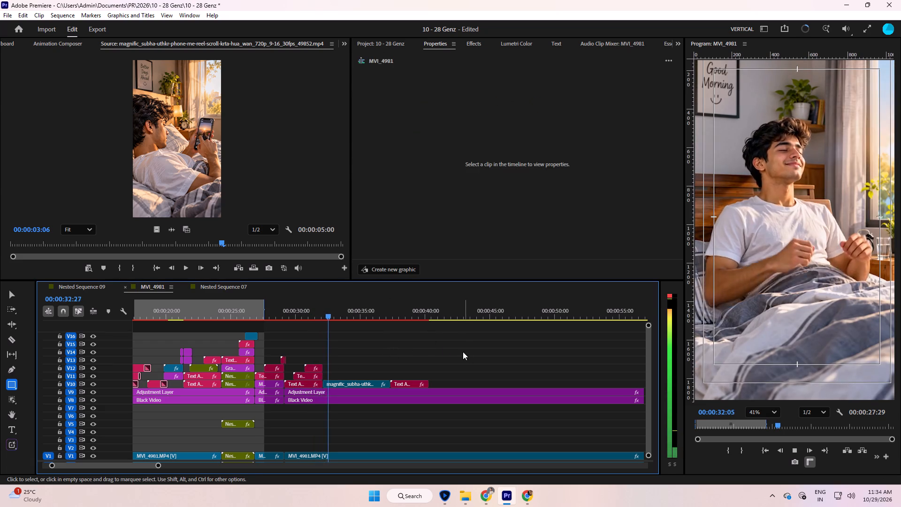
pyautogui.click(464, 344)
pyautogui.click(488, 341)
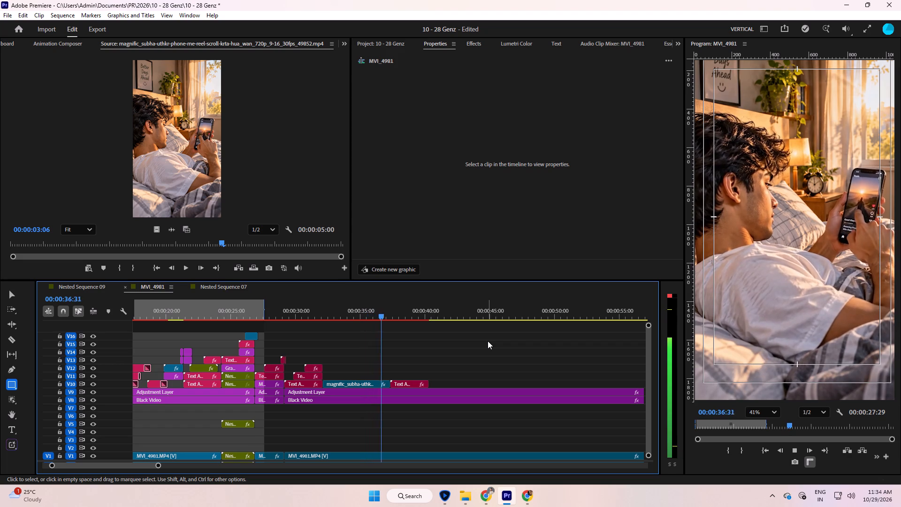
pyautogui.click(496, 367)
pyautogui.press('space')
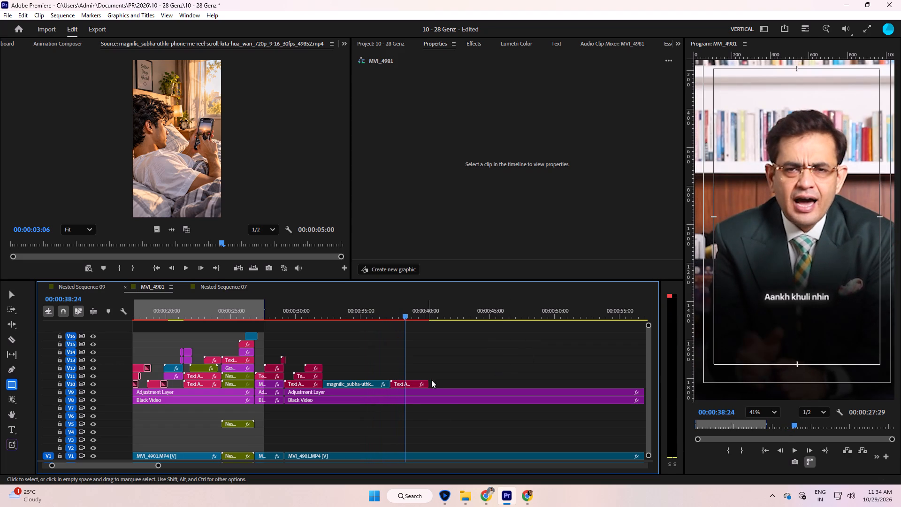
pyautogui.press('Left')
pyautogui.press('Left')
pyautogui.press('Left')
pyautogui.press('Left')
pyautogui.press('Left')
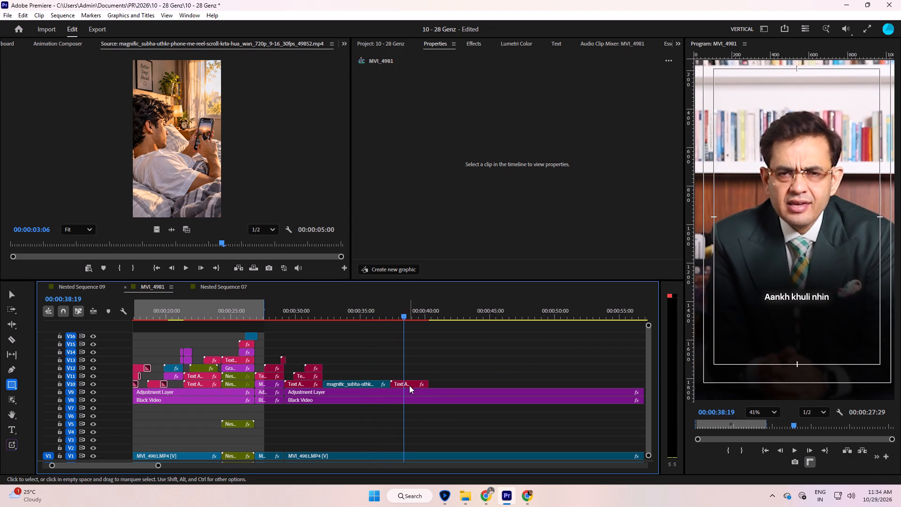
pyautogui.keyDown('alt'); pyautogui.moveTo(411, 384); pyautogui.dragTo(428, 377); pyautogui.keyUp('alt')
pyautogui.click(421, 377)
# Listen to the speech under the V11 duplicate and replace its text with "hath mobile ki taraf badh jata hai".
pyautogui.press('space')
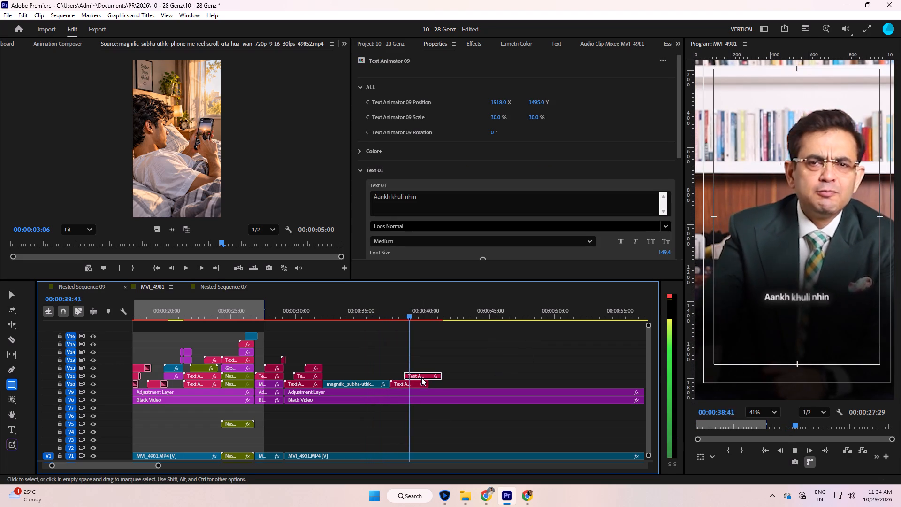
pyautogui.press('space')
pyautogui.click(429, 375)
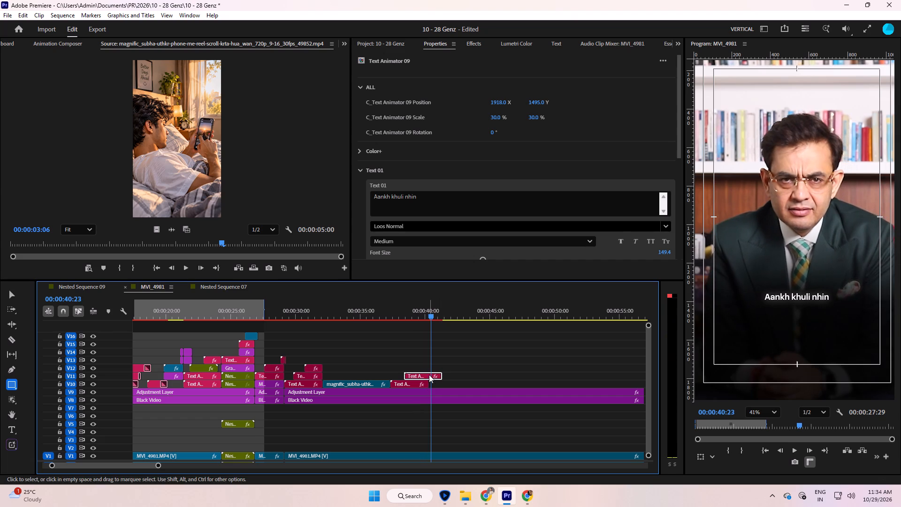
pyautogui.click(445, 202)
pyautogui.hotkey('ctrl', 'a')
pyautogui.write('ki')
pyautogui.press('space')
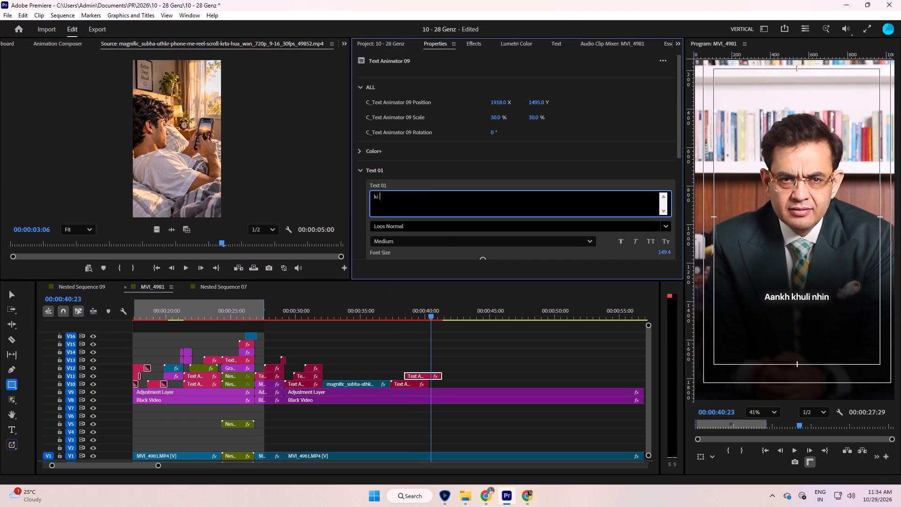
pyautogui.press('BackSpace')
pyautogui.press('BackSpace')
pyautogui.press('BackSpace')
pyautogui.press('BackSpace')
pyautogui.write('hath')
pyautogui.press('space')
pyautogui.write('mobile')
pyautogui.press('space')
pyautogui.write('ki taraf ba')
pyautogui.write('dh')
pyautogui.press('space')
pyautogui.press('BackSpace')
pyautogui.press('BackSpace')
pyautogui.press('BackSpace')
pyautogui.press('BackSpace')
pyautogui.press('BackSpace')
pyautogui.press('BackSpace')
pyautogui.press('BackSpace')
pyautogui.write('f')
pyautogui.press('space')
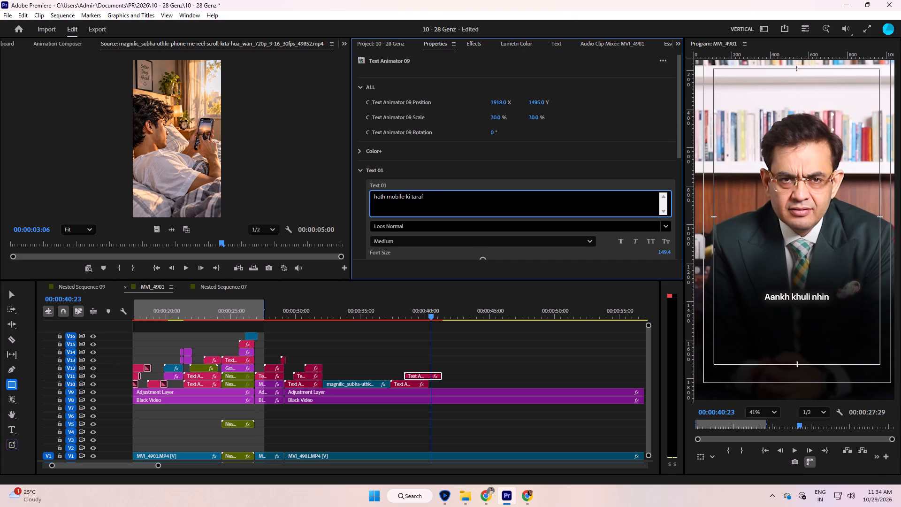
pyautogui.write('badh jata hai')
# Play the new V11 caption and trim the end of "Aankh khuli nhin" on V10 to shortly after 00:00:38:19.
pyautogui.click(362, 197)
pyautogui.press('Up')
pyautogui.press('Up')
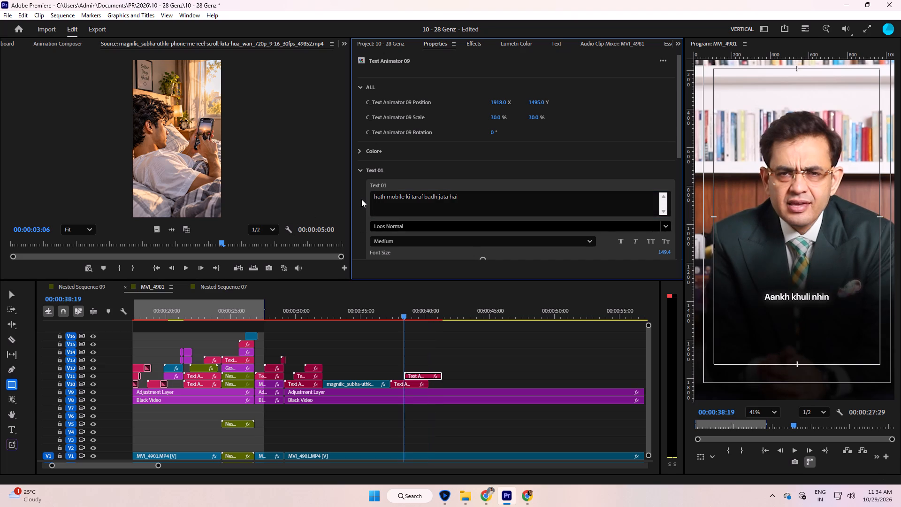
pyautogui.press('space')
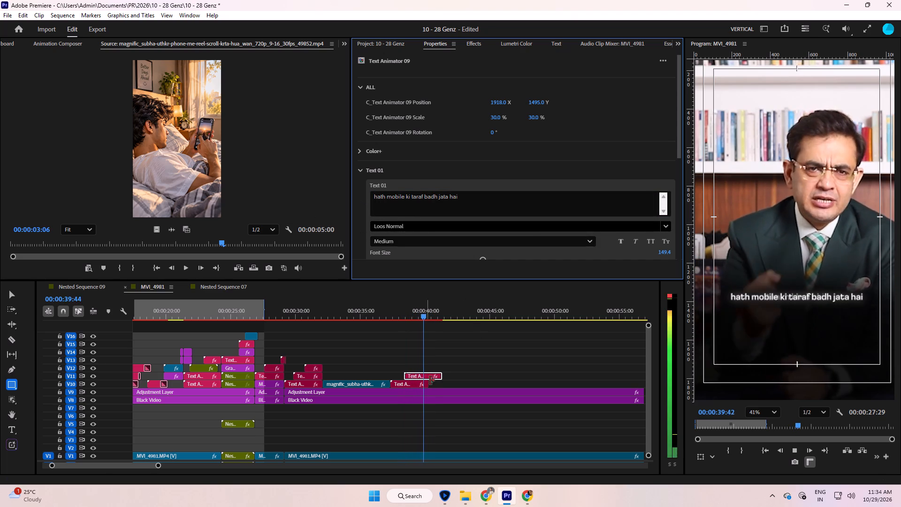
pyautogui.press('space')
pyautogui.moveTo(432, 385); pyautogui.dragTo(412, 387)
# Add a fade-out transition at the end of the "Aankh khuli nhin" caption and shorten it so it begins at 00:00:38:19.
pyautogui.rightClick(412, 385)
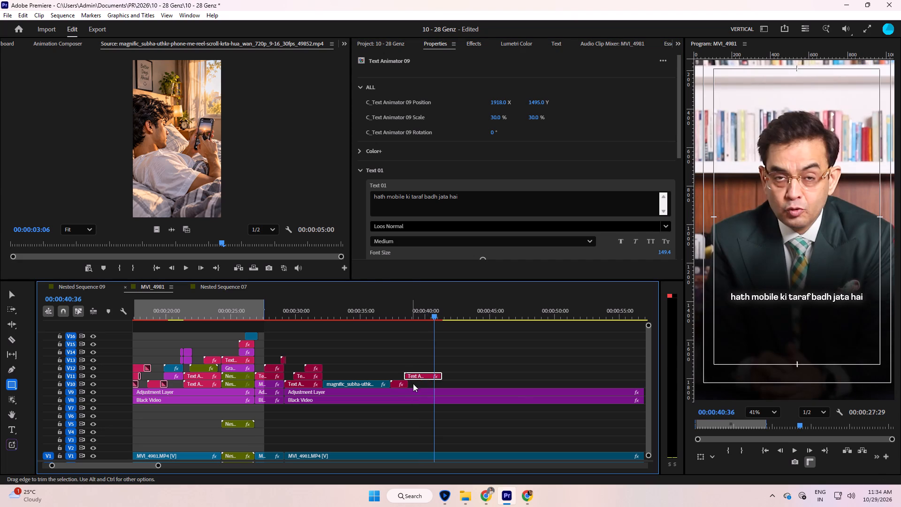
pyautogui.click(458, 444)
pyautogui.press('Up')
pyautogui.press('Up')
pyautogui.click(436, 359)
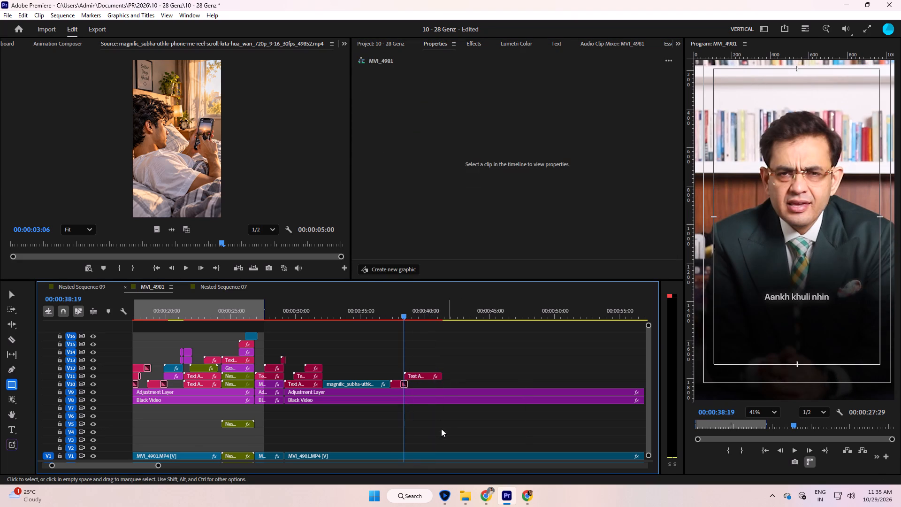
pyautogui.press('=')
pyautogui.press('=')
pyautogui.moveTo(377, 383); pyautogui.dragTo(392, 384)
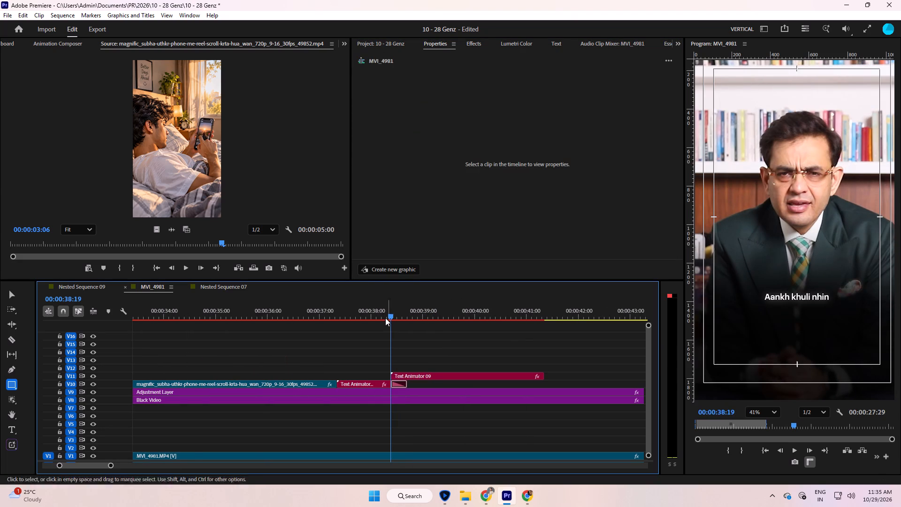
# Play the "hath mobile ki taraf badh jata hai" caption against the speech and preview it full screen.
pyautogui.click(385, 311)
pyautogui.press('-')
pyautogui.press('space')
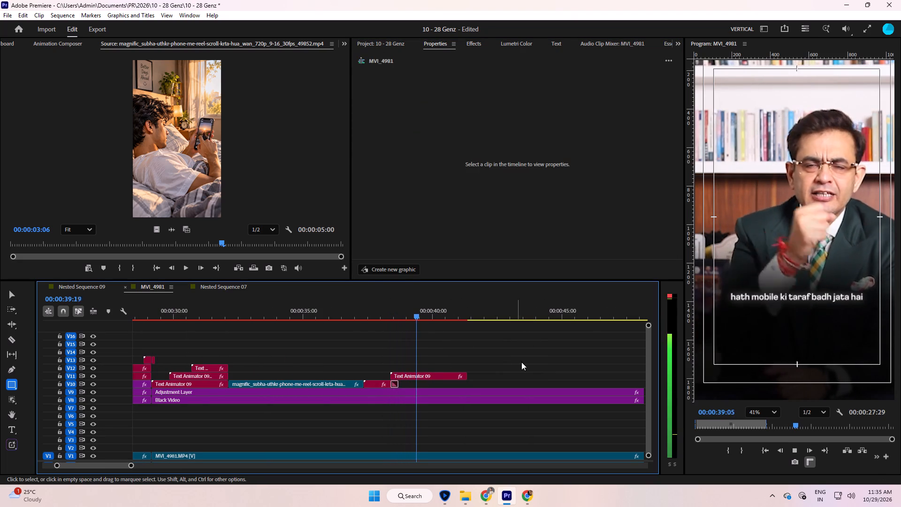
pyautogui.press('space')
pyautogui.hotkey('ctrl', '`')
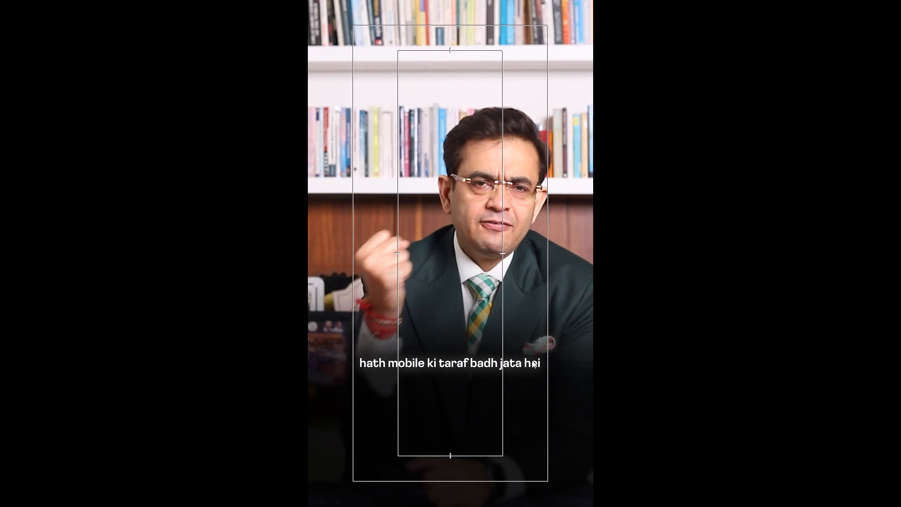
pyautogui.hotkey('ctrl', '`')
pyautogui.press('space')
pyautogui.press('space')
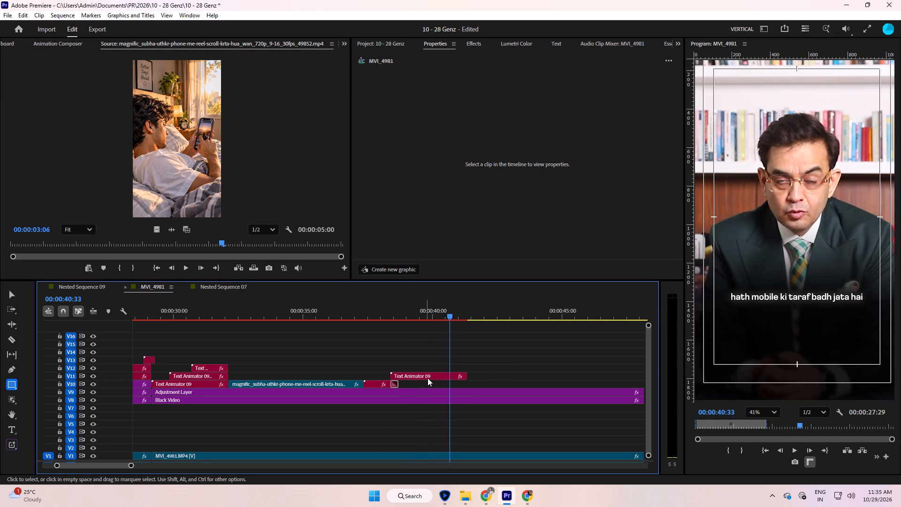
pyautogui.press('space')
pyautogui.press('space')
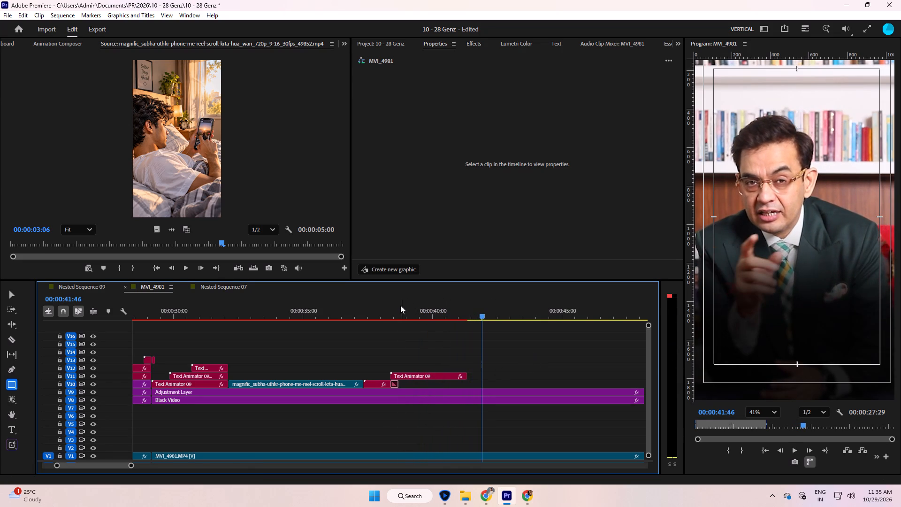
pyautogui.click(400, 305)
pyautogui.press('space')
pyautogui.click(454, 342)
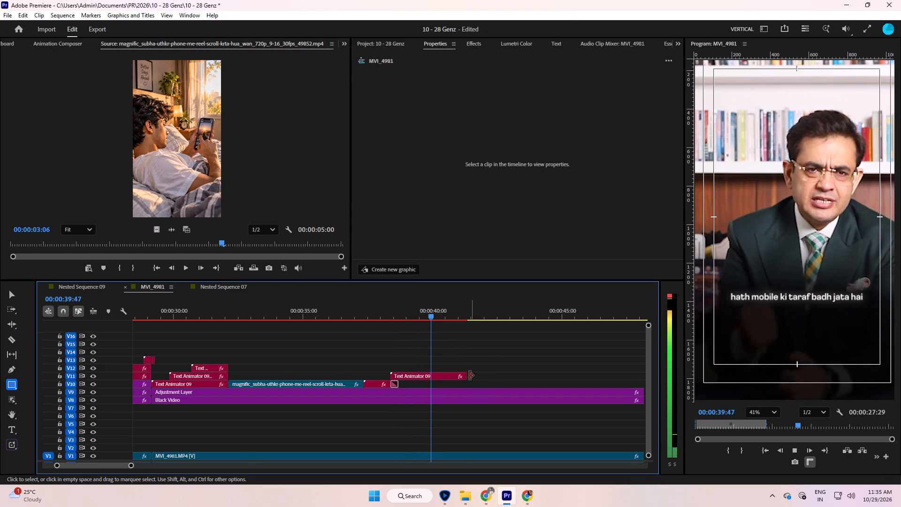
# Extend the end of the "hath mobile ki taraf badh jata hai" caption on V11 to about 00:00:45.
pyautogui.moveTo(469, 376); pyautogui.dragTo(568, 376)
pyautogui.click(505, 342)
pyautogui.press('space')
pyautogui.click(505, 342)
pyautogui.press('-')
pyautogui.press('space')
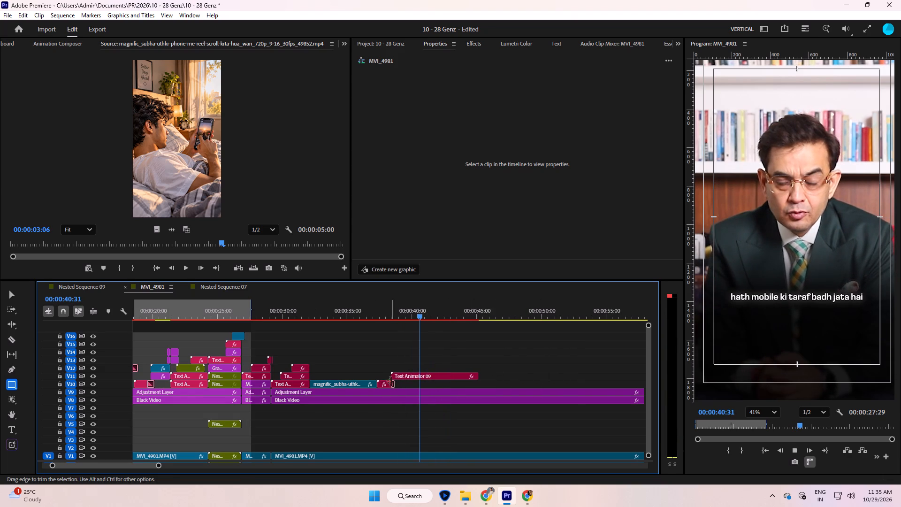
# Play to the end of the spoken phrase and duplicate the V11 caption onto V12, starting at about 00:00:40:35.
pyautogui.press('space')
pyautogui.press('Up')
pyautogui.press('space')
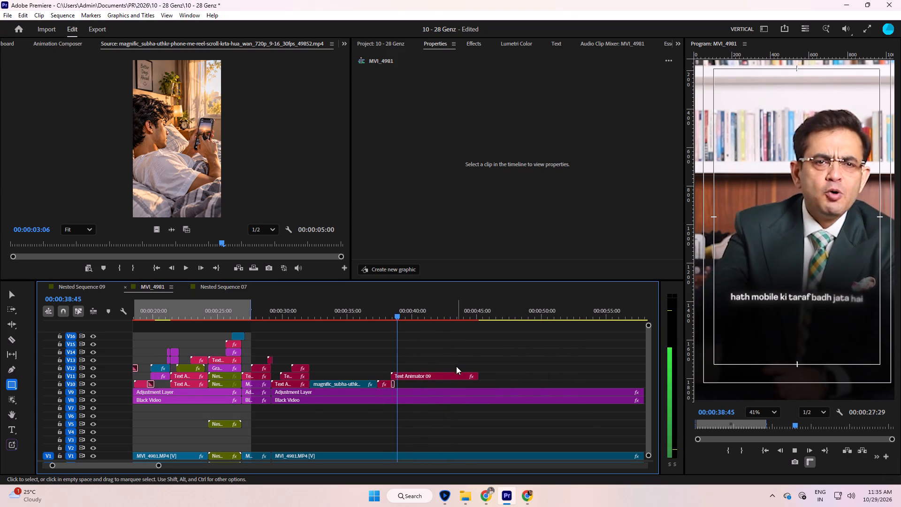
pyautogui.press('space')
pyautogui.press('space')
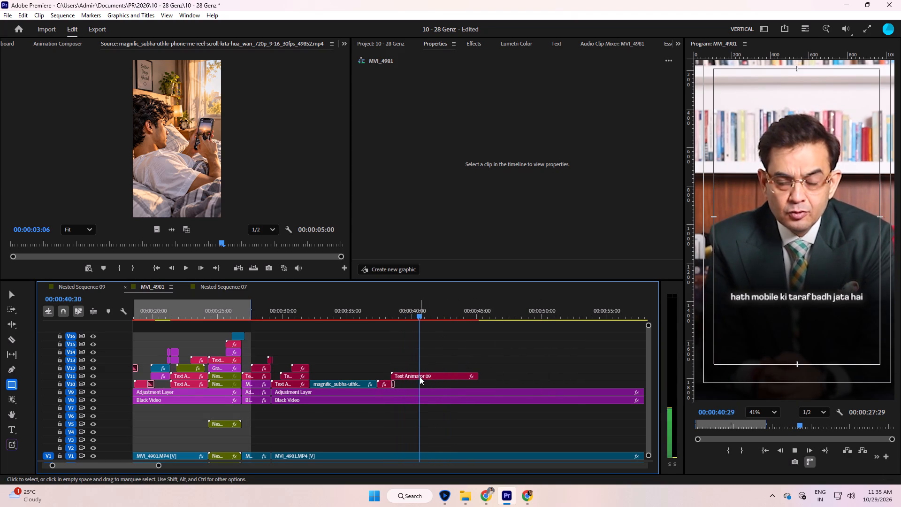
pyautogui.press('space')
pyautogui.moveTo(420, 376); pyautogui.dragTo(453, 368)
pyautogui.click(450, 366)
# Play the speech from about 00:00:40:09 to hear which words follow the "hath mobile ki taraf badh jata hai" caption.
pyautogui.press('space')
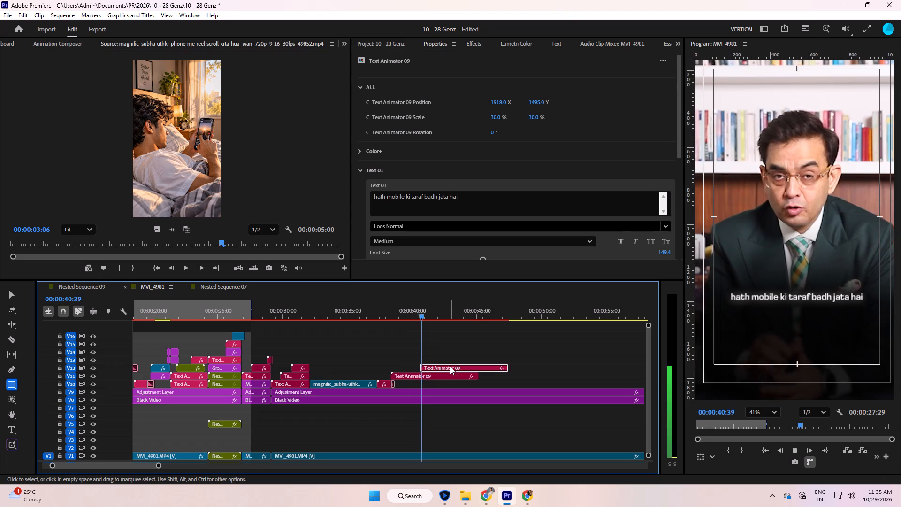
pyautogui.press('space')
pyautogui.press('space')
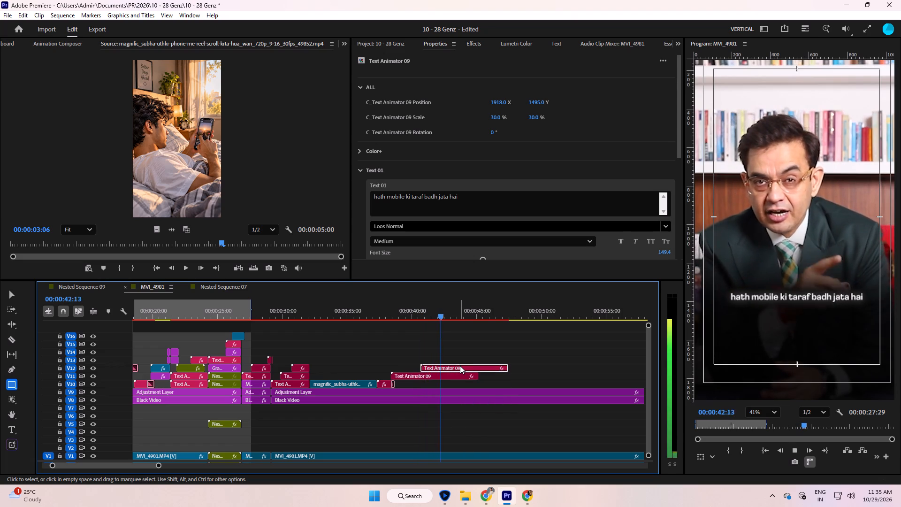
pyautogui.press('space')
pyautogui.click(415, 311)
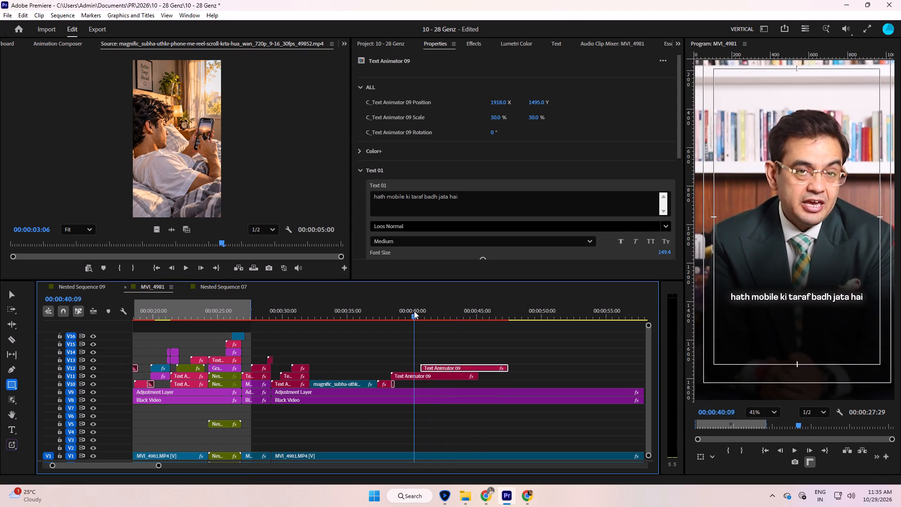
pyautogui.press('space')
pyautogui.click(537, 380)
pyautogui.press('space')
# Replace the text of the duplicated V12 caption with "Good Morning".
pyautogui.click(458, 365)
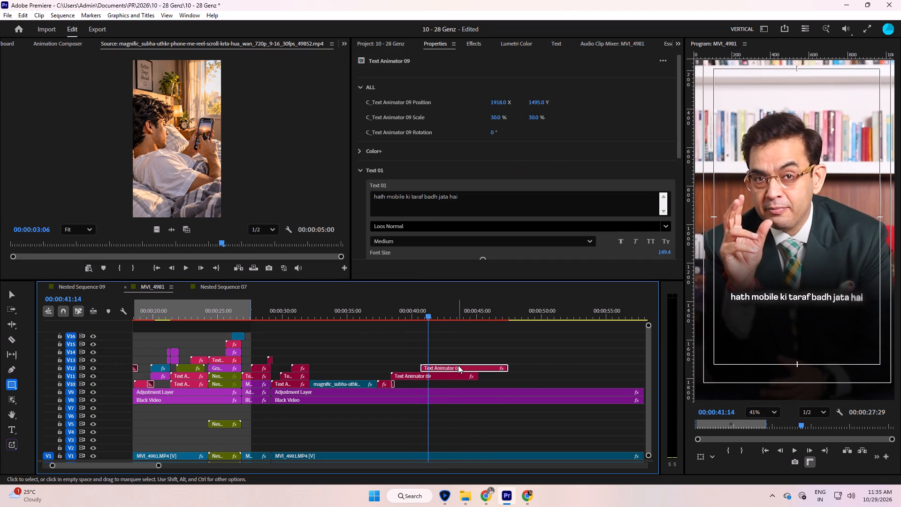
pyautogui.moveTo(473, 199); pyautogui.dragTo(356, 203)
pyautogui.write('Good Mornmi')
pyautogui.press('BackSpace')
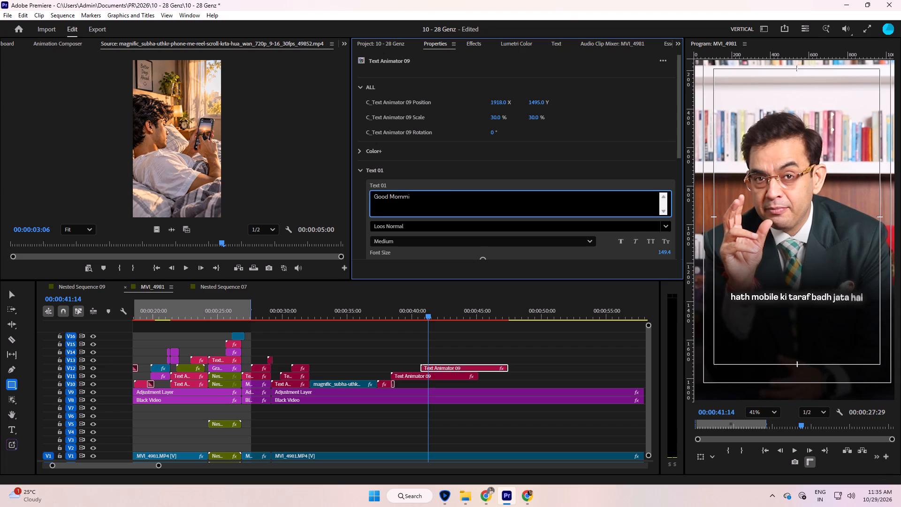
pyautogui.press('BackSpace')
pyautogui.write('ing')
pyautogui.press('space')
pyautogui.click(473, 349)
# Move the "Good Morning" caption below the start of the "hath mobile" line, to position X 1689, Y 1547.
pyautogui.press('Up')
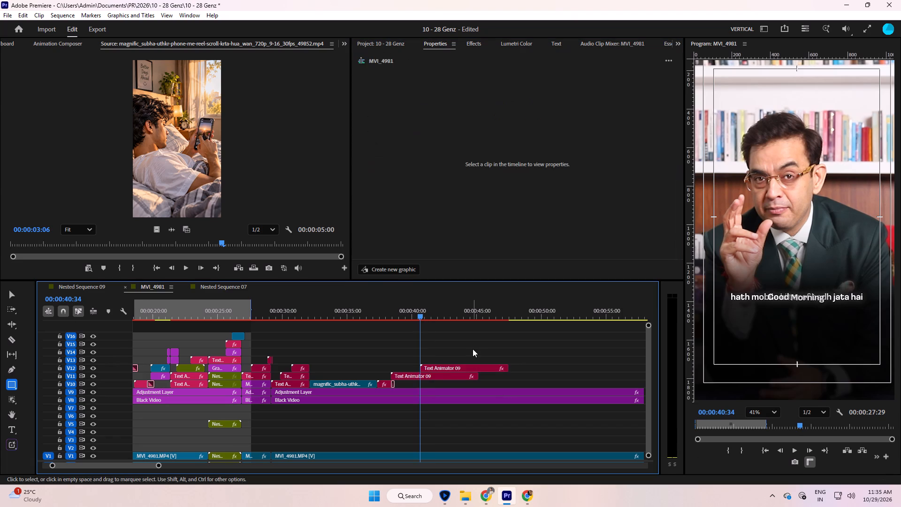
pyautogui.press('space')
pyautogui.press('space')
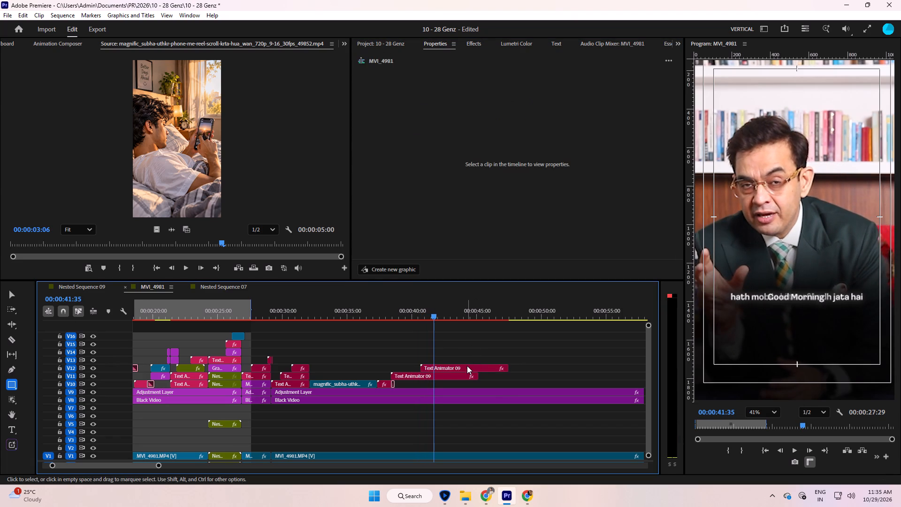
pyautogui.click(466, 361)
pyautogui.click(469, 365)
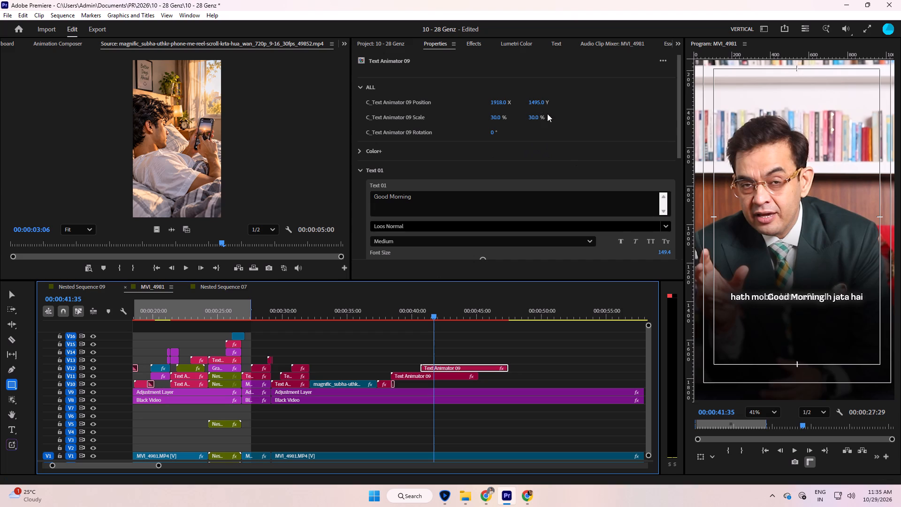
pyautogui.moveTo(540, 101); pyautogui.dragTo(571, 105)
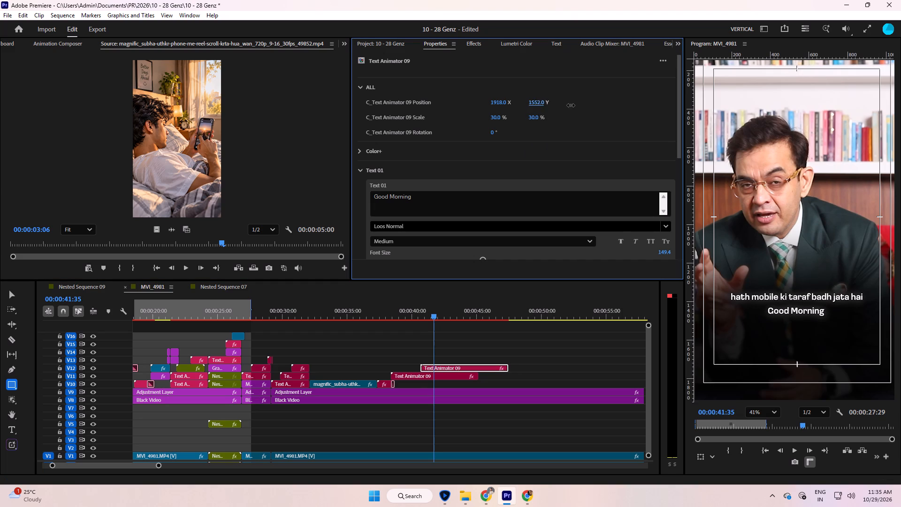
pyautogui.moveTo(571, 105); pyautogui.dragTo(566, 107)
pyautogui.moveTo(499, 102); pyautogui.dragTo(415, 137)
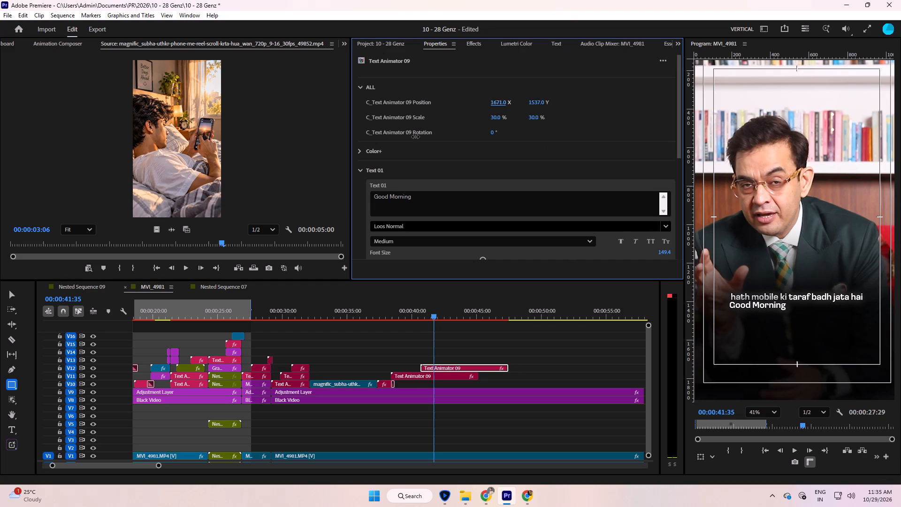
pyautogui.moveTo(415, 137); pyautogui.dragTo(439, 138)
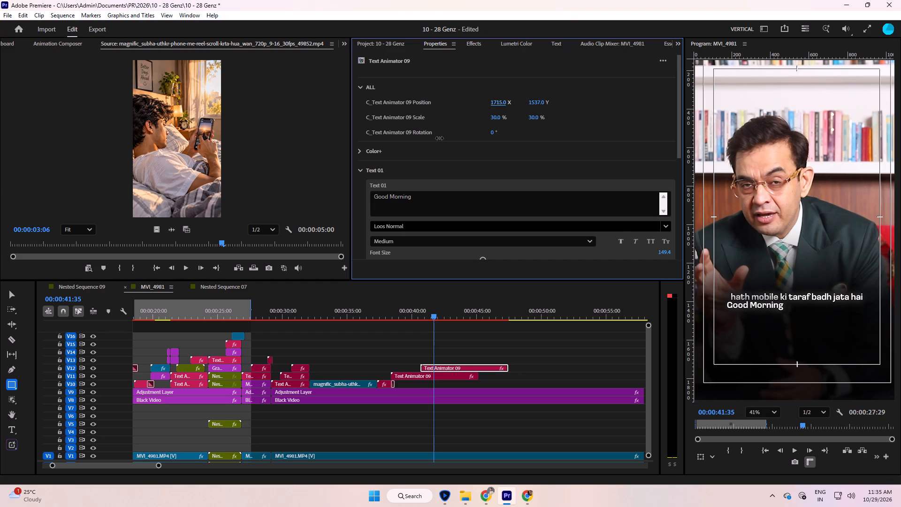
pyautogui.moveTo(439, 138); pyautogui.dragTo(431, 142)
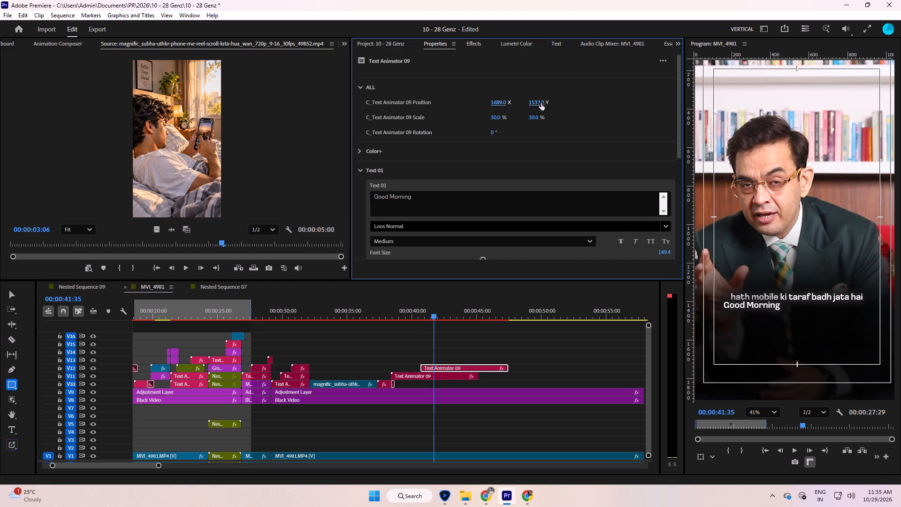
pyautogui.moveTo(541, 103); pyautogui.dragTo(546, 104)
# Set the "Good Morning" caption's font to Lato Black Italic and its font size to 193.8.
pyautogui.scroll(2, 428, 225)
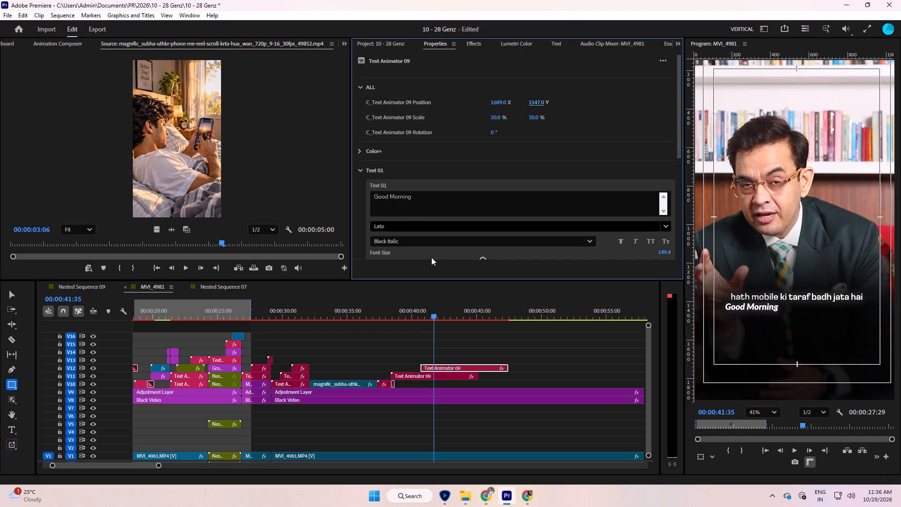
pyautogui.scroll(-5, 489, 161)
pyautogui.click(515, 209)
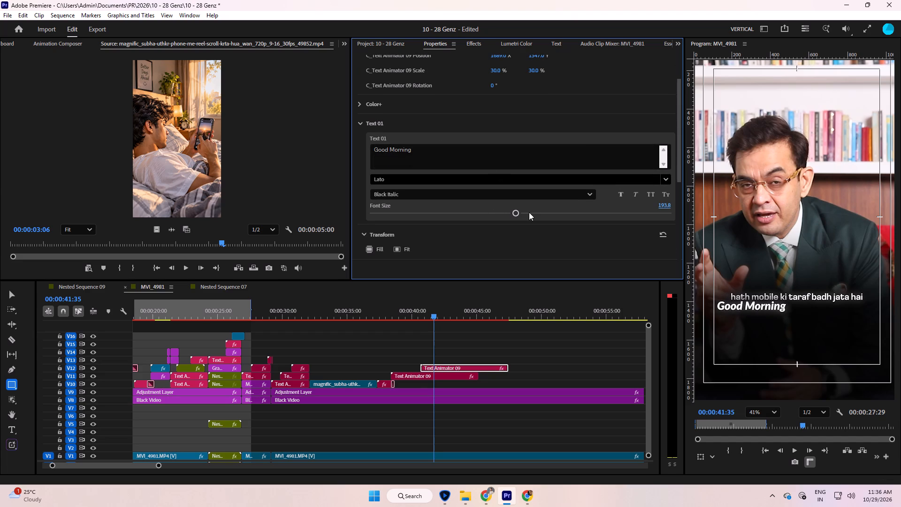
# Lower the "Good Morning" caption to Y 1566 and save the project.
pyautogui.scroll(8, 556, 114)
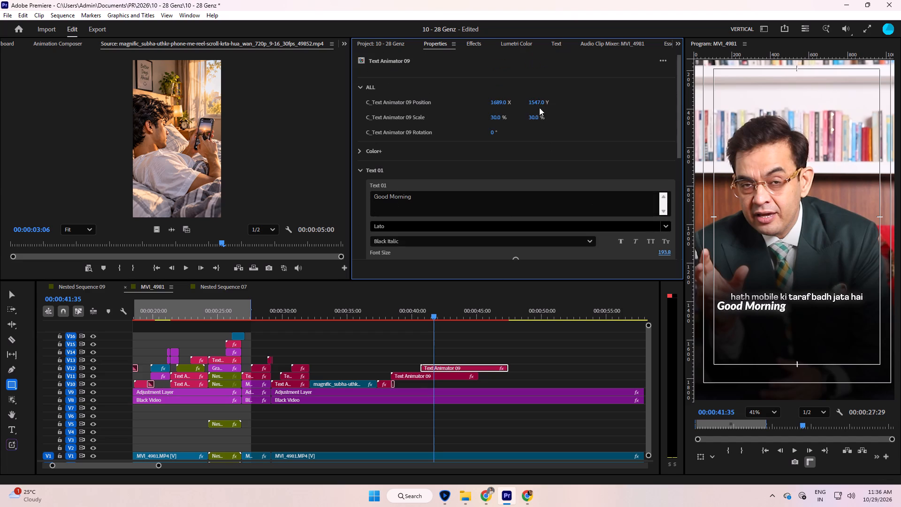
pyautogui.moveTo(538, 101); pyautogui.dragTo(547, 100)
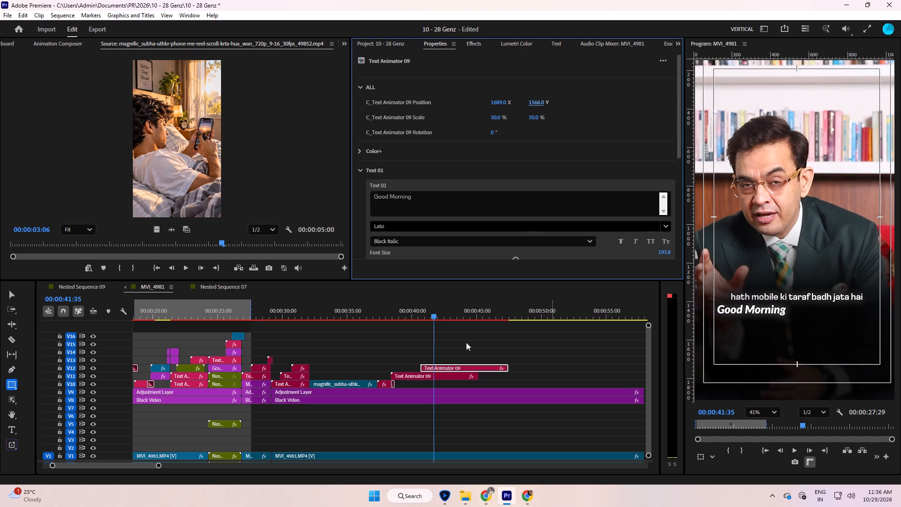
pyautogui.hotkey('ctrl', 's')
# Play the "Good Morning" caption against the speech to judge where the "hath mobile ki taraf badh jata hai" caption should end.
pyautogui.click(489, 350)
pyautogui.click(488, 350)
pyautogui.press('Up')
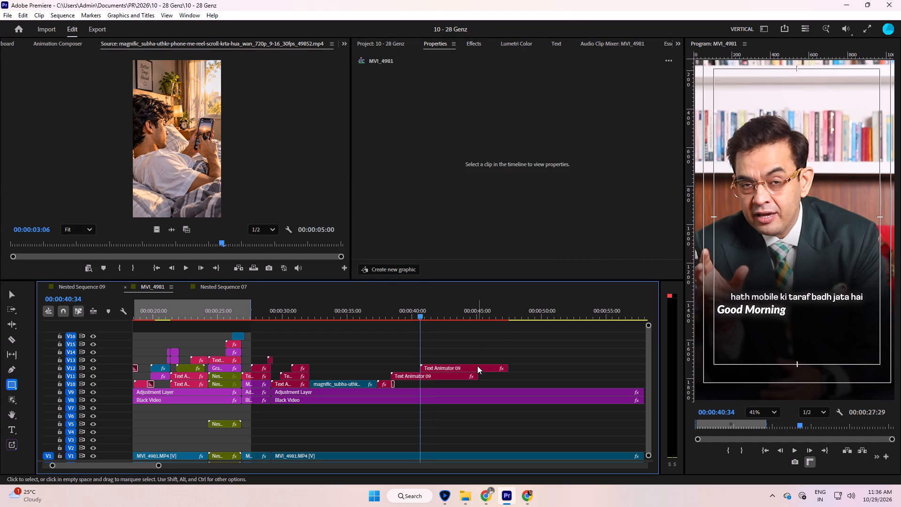
pyautogui.press('space')
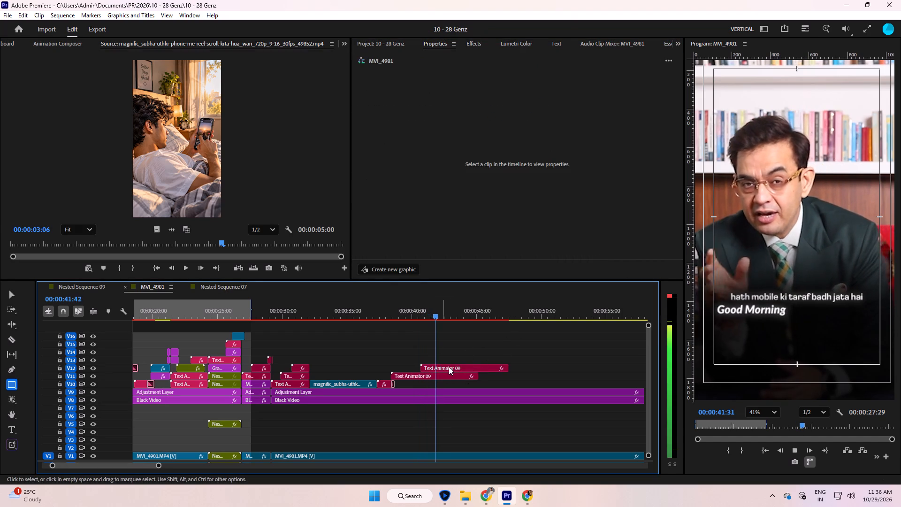
pyautogui.press('space')
pyautogui.press('space')
pyautogui.press('space')
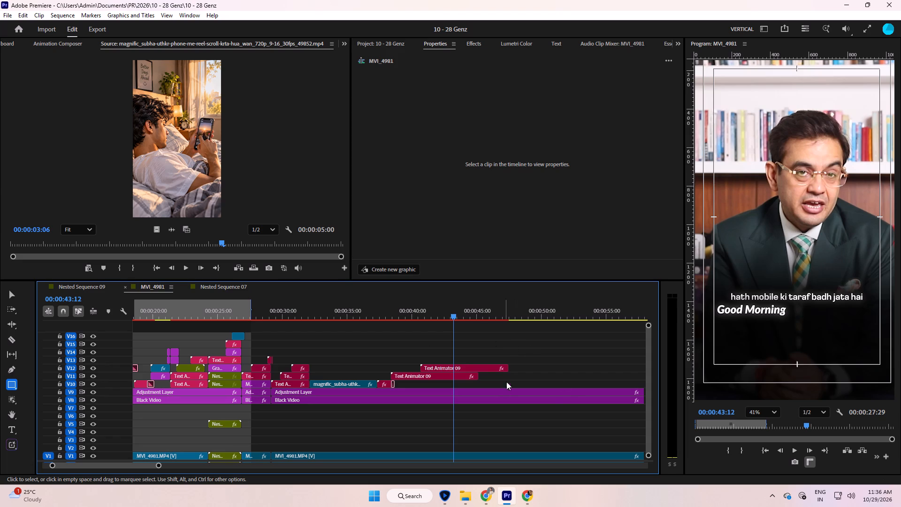
pyautogui.click(411, 307)
pyautogui.press('space')
pyautogui.click(463, 335)
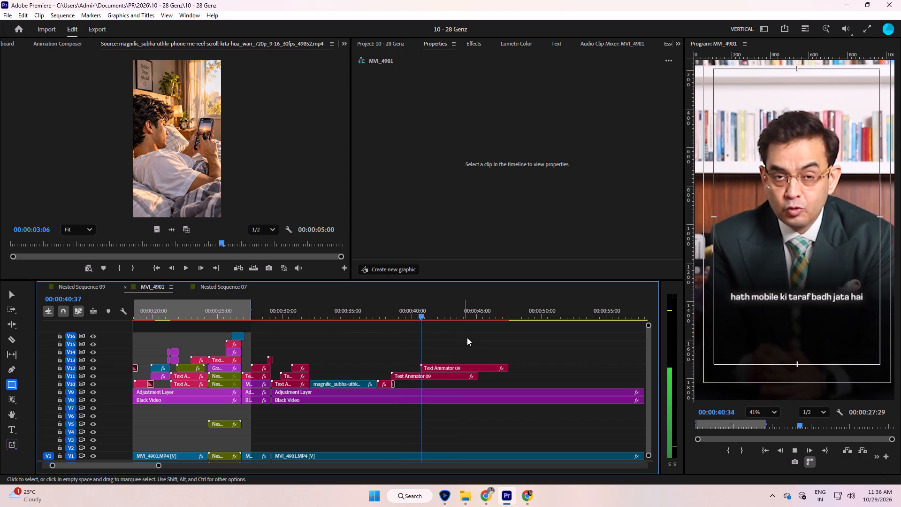
pyautogui.press('space')
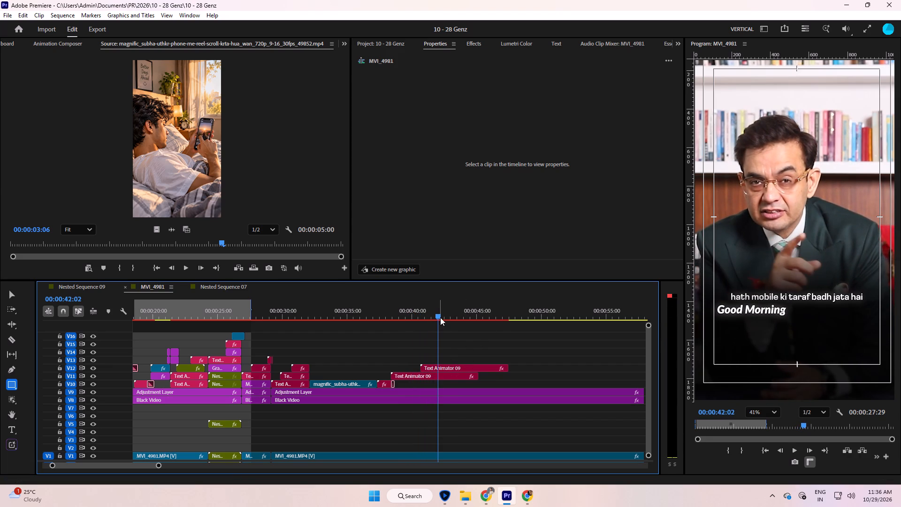
pyautogui.click(438, 314)
pyautogui.press('space')
pyautogui.press('space')
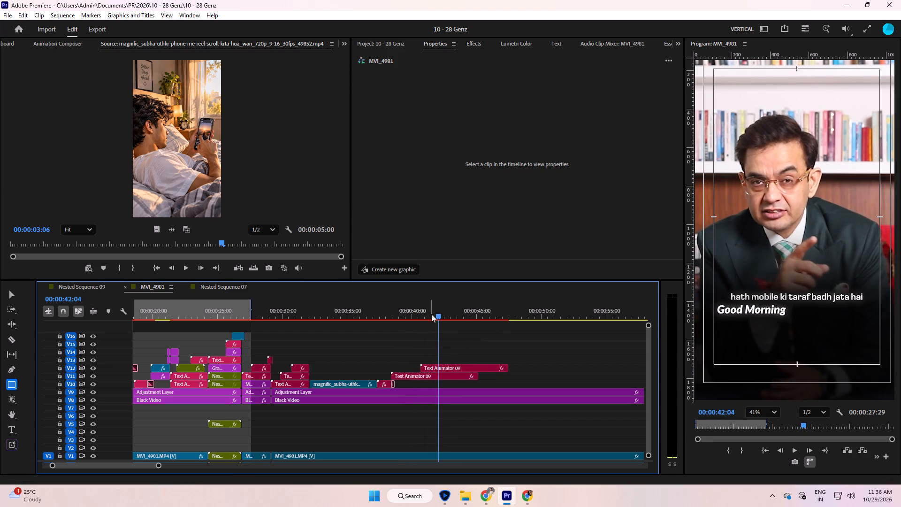
# Trim the V11 "hath mobile ki taraf badh jata hai" caption to end at about 00:00:41:00 with a short fade-out transition.
pyautogui.moveTo(477, 375); pyautogui.dragTo(433, 377)
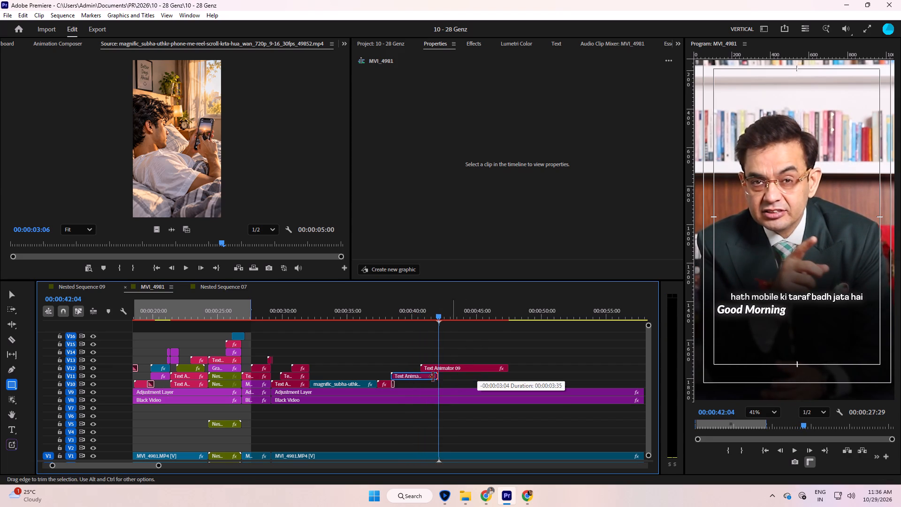
pyautogui.moveTo(433, 377); pyautogui.dragTo(429, 377)
pyautogui.rightClick(429, 377)
pyautogui.click(466, 439)
pyautogui.press('=')
pyautogui.press('=')
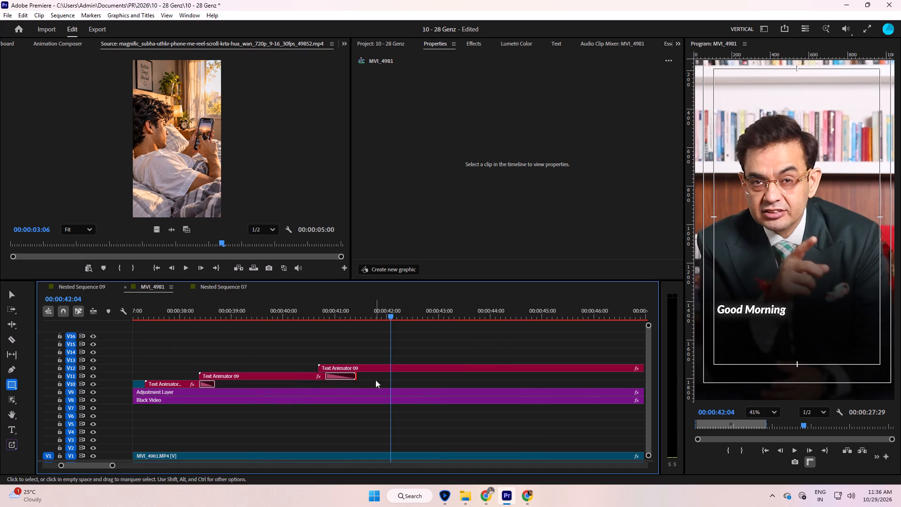
pyautogui.moveTo(329, 377); pyautogui.dragTo(349, 376)
pyautogui.moveTo(358, 375); pyautogui.dragTo(335, 376)
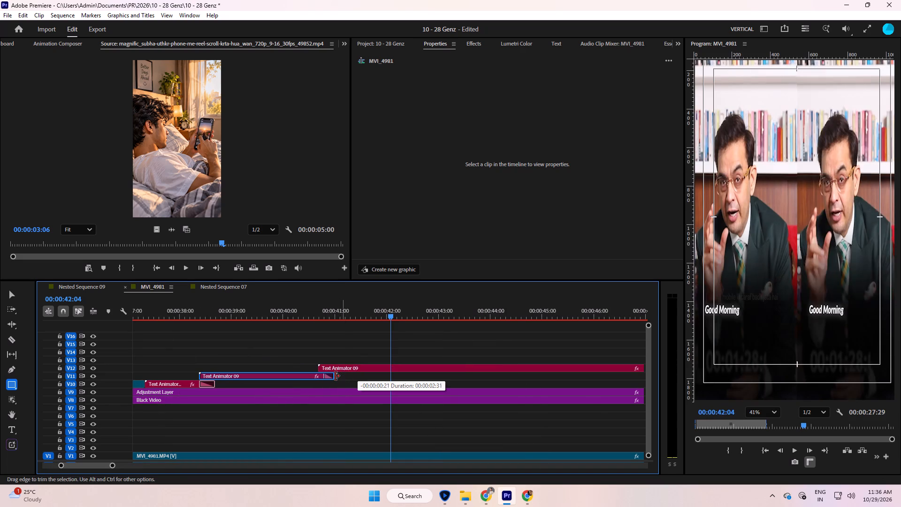
pyautogui.moveTo(335, 376); pyautogui.dragTo(333, 375)
pyautogui.click(309, 309)
pyautogui.press('space')
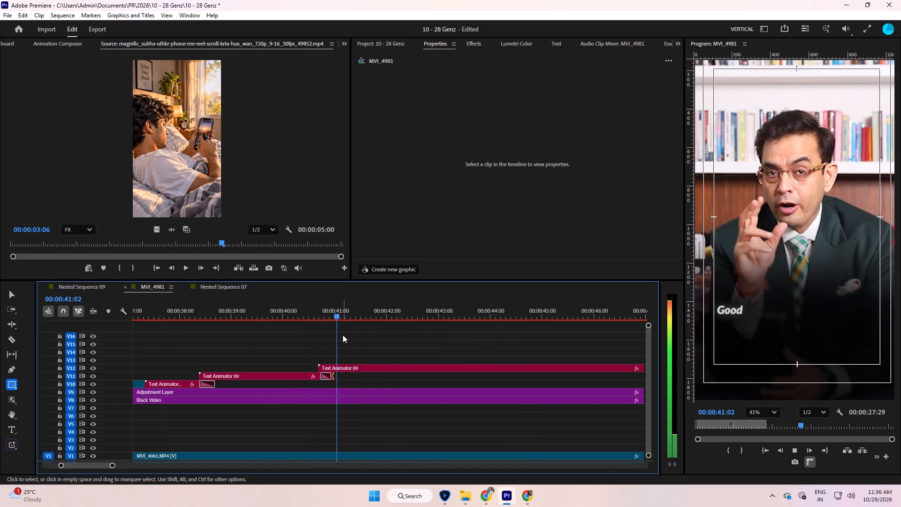
pyautogui.press('space')
# Centre the "Good Morning" caption at the main caption height by setting its position to X 1907, Y 1506.
pyautogui.click(355, 369)
pyautogui.press('e')
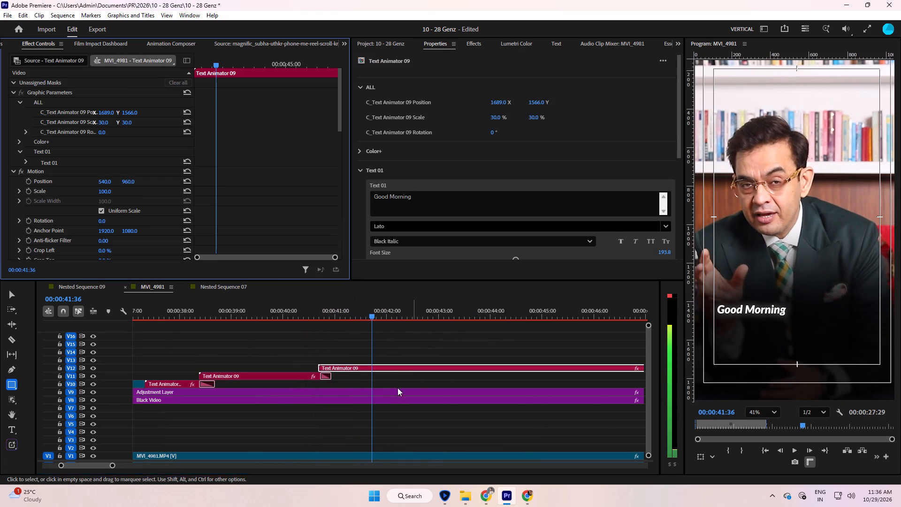
pyautogui.moveTo(496, 103); pyautogui.dragTo(523, 103)
pyautogui.moveTo(542, 105); pyautogui.dragTo(519, 112)
pyautogui.moveTo(500, 104); pyautogui.dragTo(555, 104)
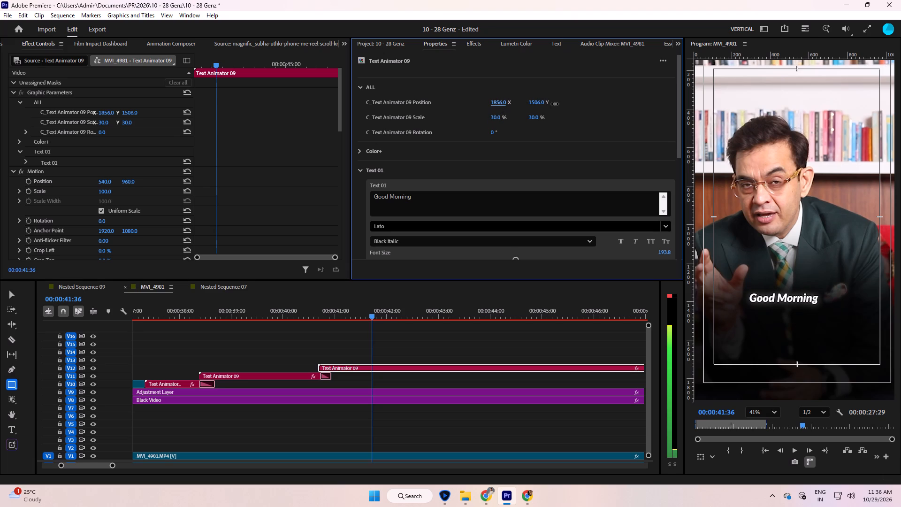
pyautogui.moveTo(555, 104); pyautogui.dragTo(580, 105)
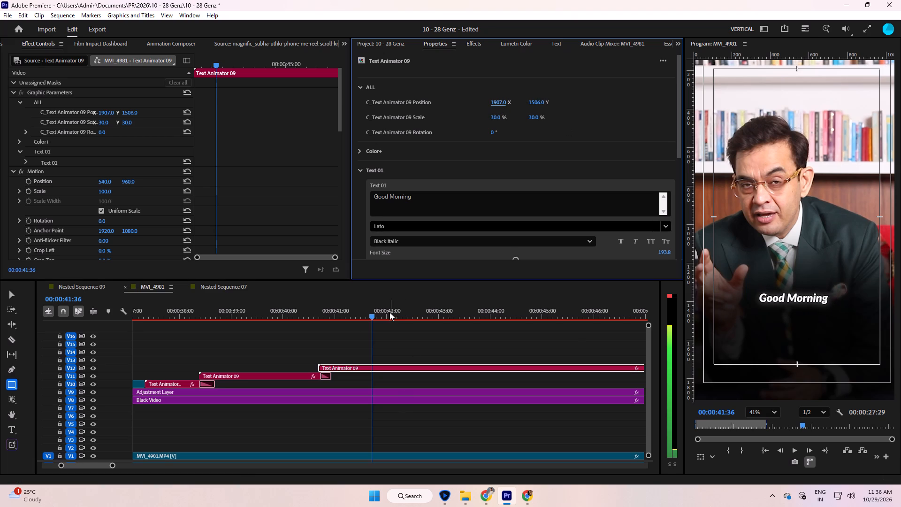
# Replay the change from the "hath mobile ki taraf badh jata hai" caption to "Good Morning" to check its timing against the speech.
pyautogui.moveTo(379, 309); pyautogui.dragTo(318, 332)
pyautogui.press('space')
pyautogui.press('space')
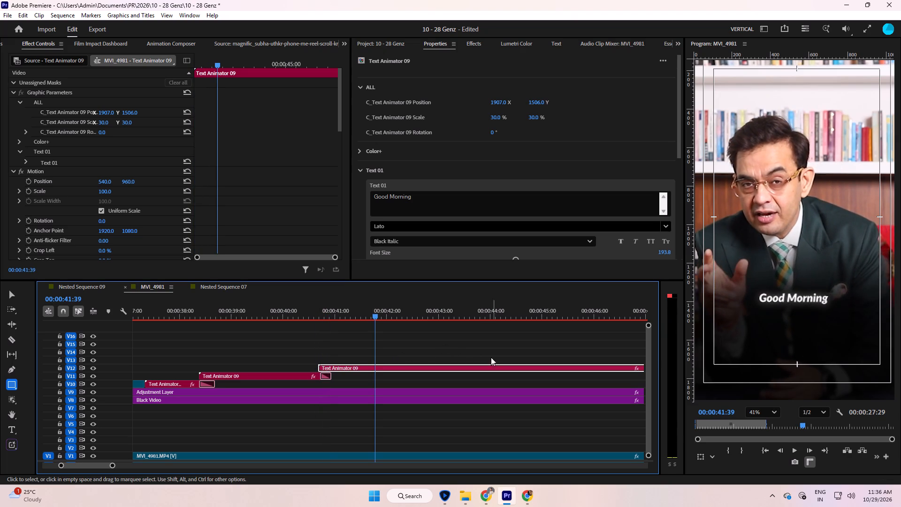
pyautogui.press('space')
pyautogui.press('space')
pyautogui.click(458, 329)
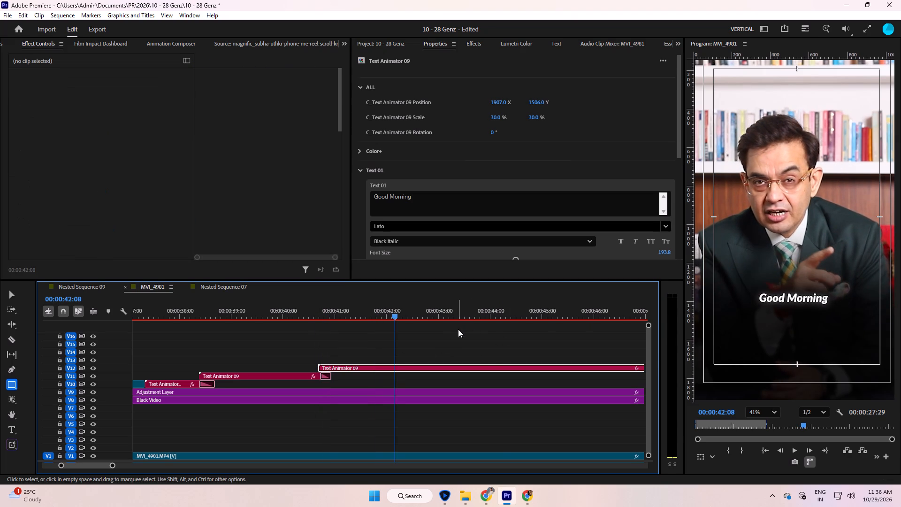
pyautogui.press('-')
pyautogui.press('=')
pyautogui.moveTo(380, 311); pyautogui.dragTo(360, 315)
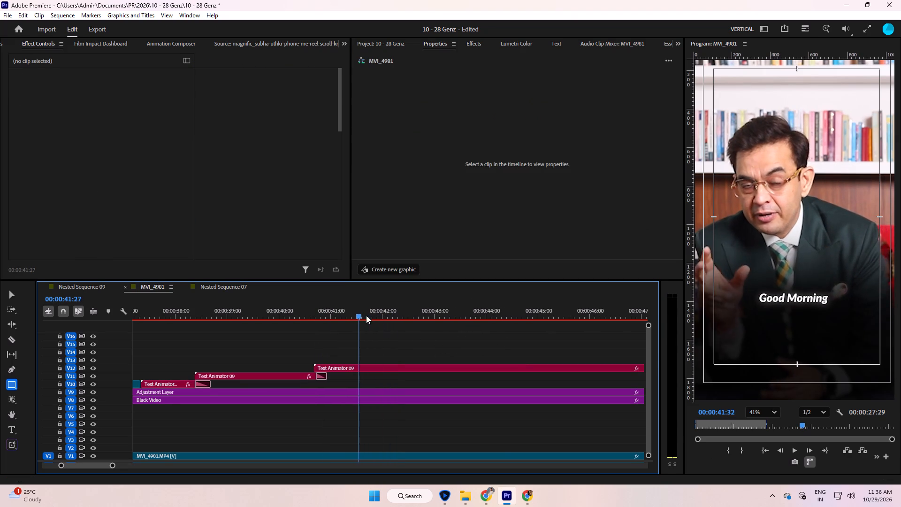
pyautogui.press('space')
pyautogui.click(406, 333)
pyautogui.press('space')
pyautogui.moveTo(341, 307); pyautogui.dragTo(292, 326)
pyautogui.press('space')
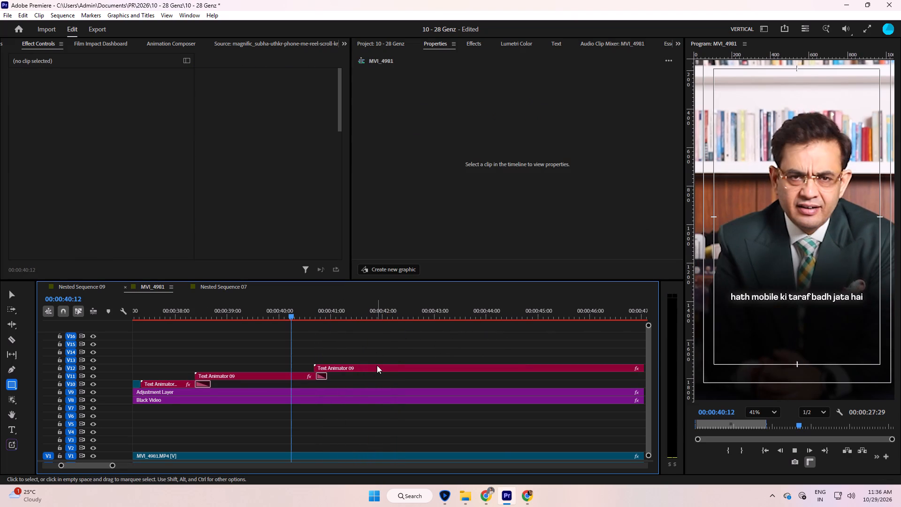
pyautogui.click(377, 365)
pyautogui.press('space')
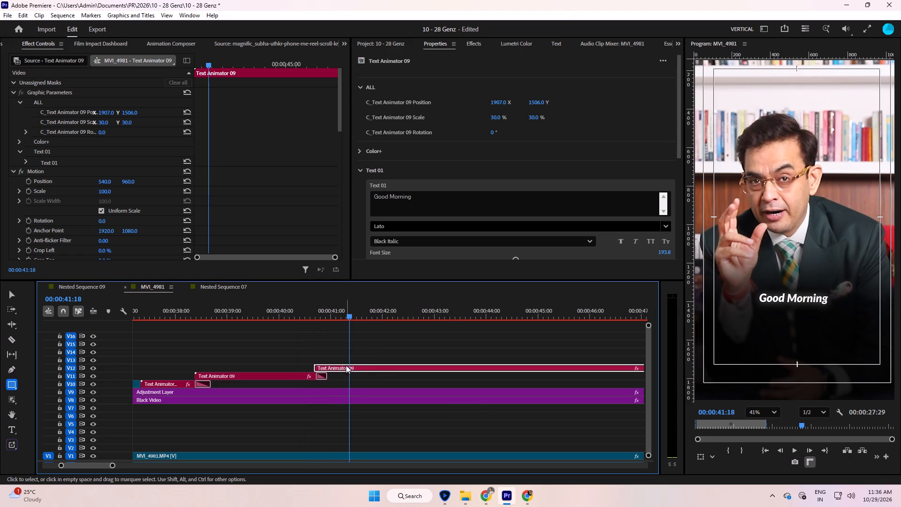
# Duplicate the "hath mobile ki taraf badh jata hai" caption onto V13 at 00:00:41:03 and change its text to "baad me".
pyautogui.moveTo(346, 317); pyautogui.dragTo(335, 322)
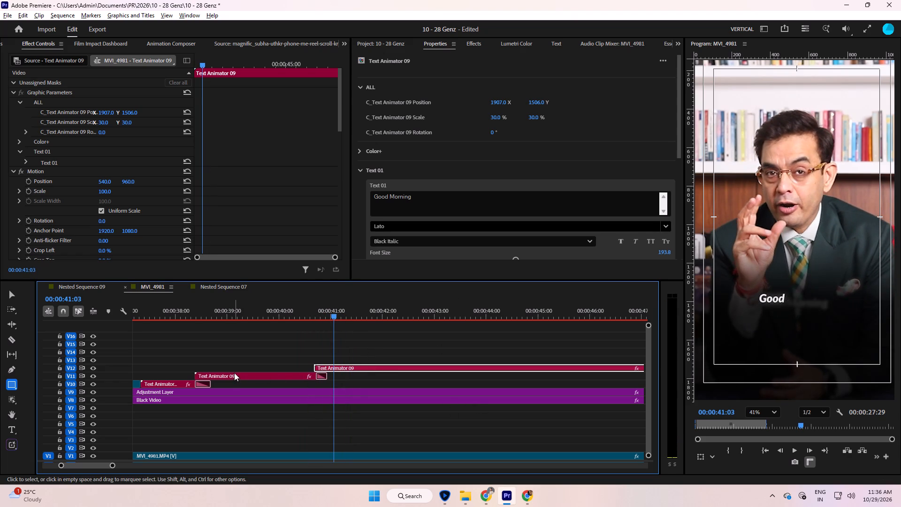
pyautogui.keyDown('alt'); pyautogui.moveTo(234, 373); pyautogui.dragTo(371, 362); pyautogui.keyUp('alt')
pyautogui.click(371, 361)
pyautogui.press('space')
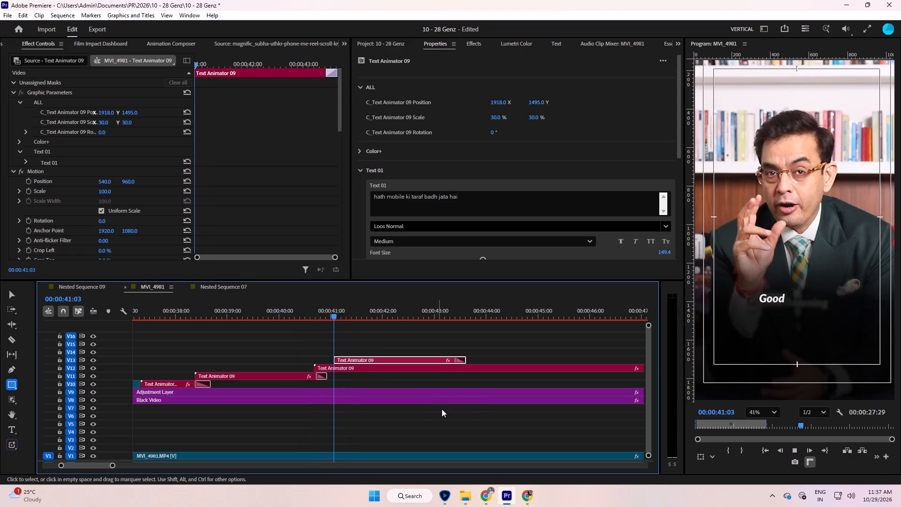
pyautogui.press('space')
pyautogui.click(467, 207)
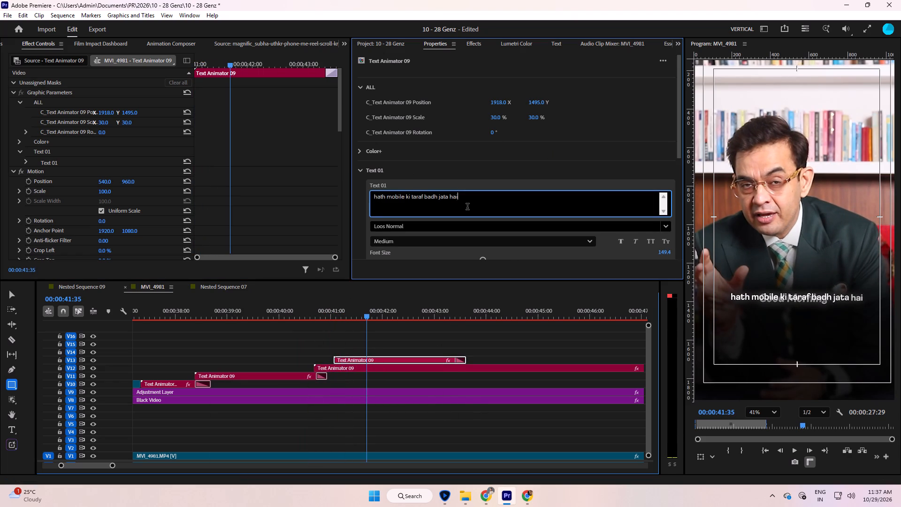
pyautogui.hotkey('ctrl', 'a')
pyautogui.write('baad me')
pyautogui.press('space')
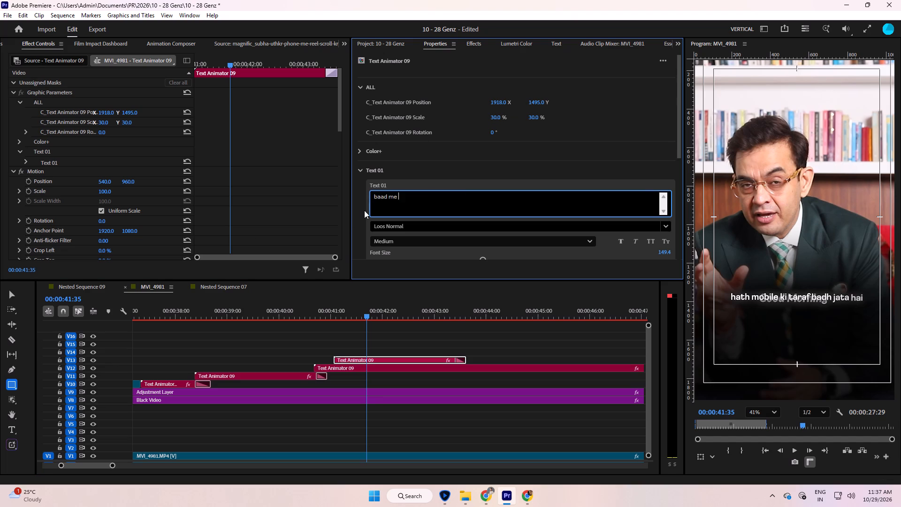
pyautogui.click(364, 210)
# Arrange "Good Morning" and "baad me" side by side on one line, with "baad me" at about X 2060, Y 1509, and save.
pyautogui.moveTo(502, 102); pyautogui.dragTo(515, 102)
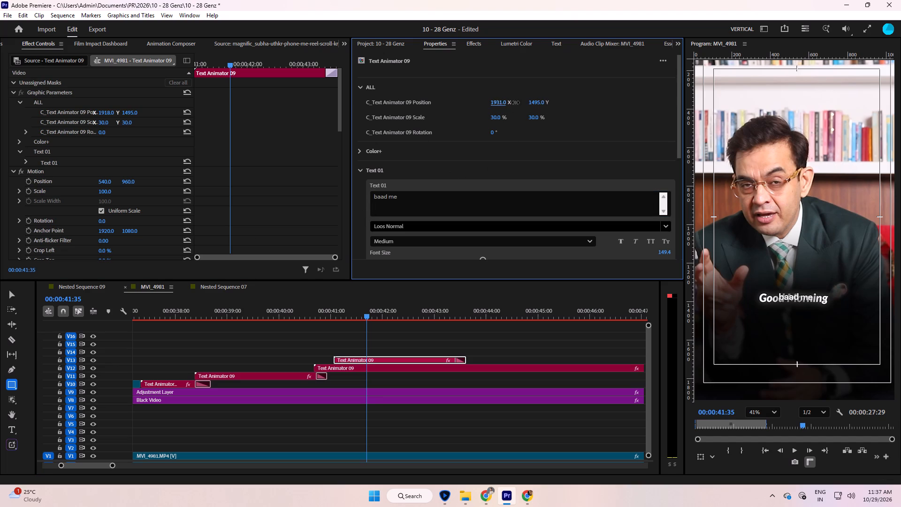
pyautogui.moveTo(515, 102); pyautogui.dragTo(599, 99)
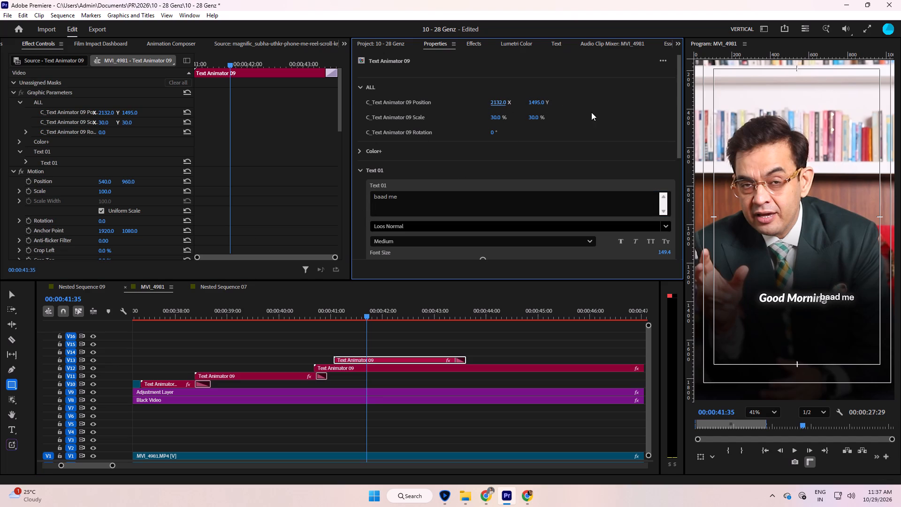
pyautogui.moveTo(542, 104); pyautogui.dragTo(549, 104)
pyautogui.click(374, 365)
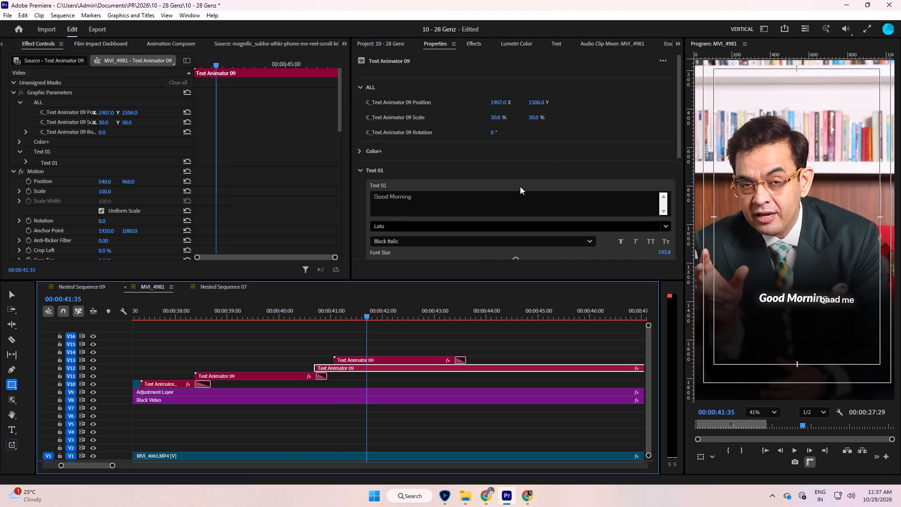
pyautogui.moveTo(500, 103); pyautogui.dragTo(451, 127)
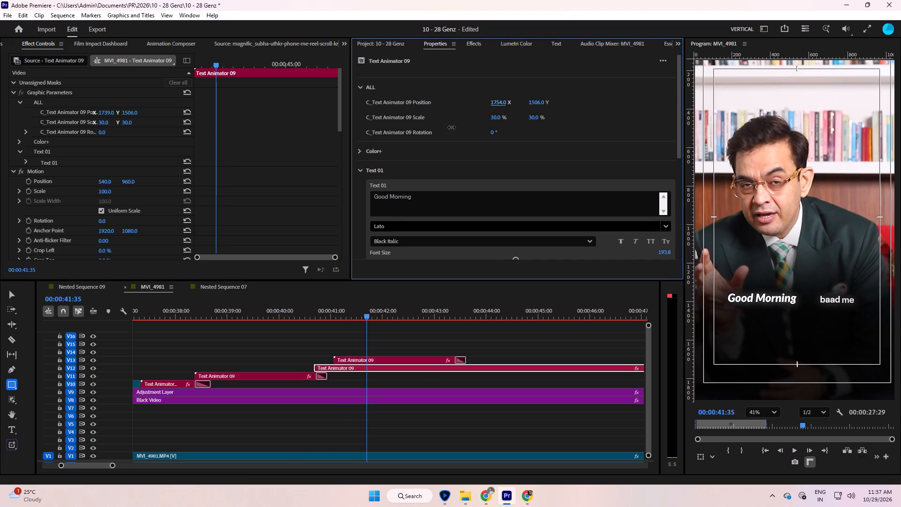
pyautogui.moveTo(451, 127); pyautogui.dragTo(463, 125)
pyautogui.click(409, 360)
pyautogui.moveTo(504, 103); pyautogui.dragTo(497, 107)
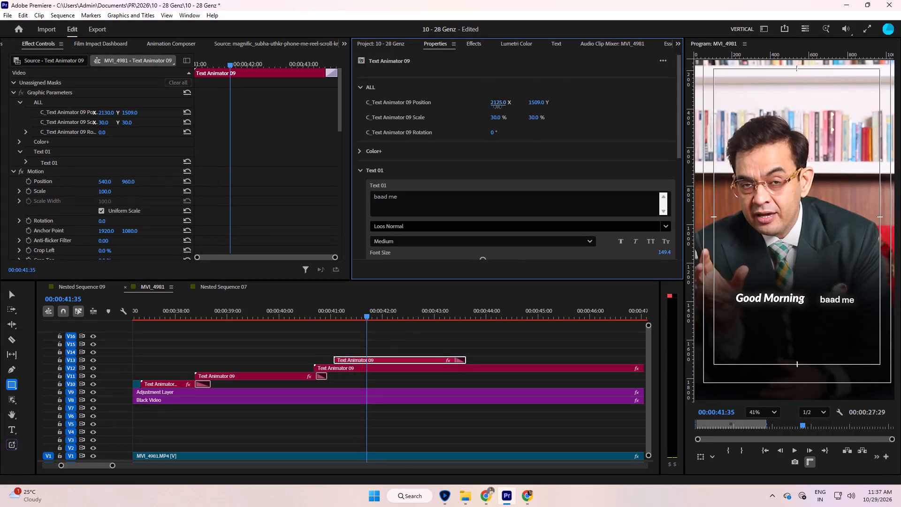
pyautogui.moveTo(497, 107); pyautogui.dragTo(485, 118)
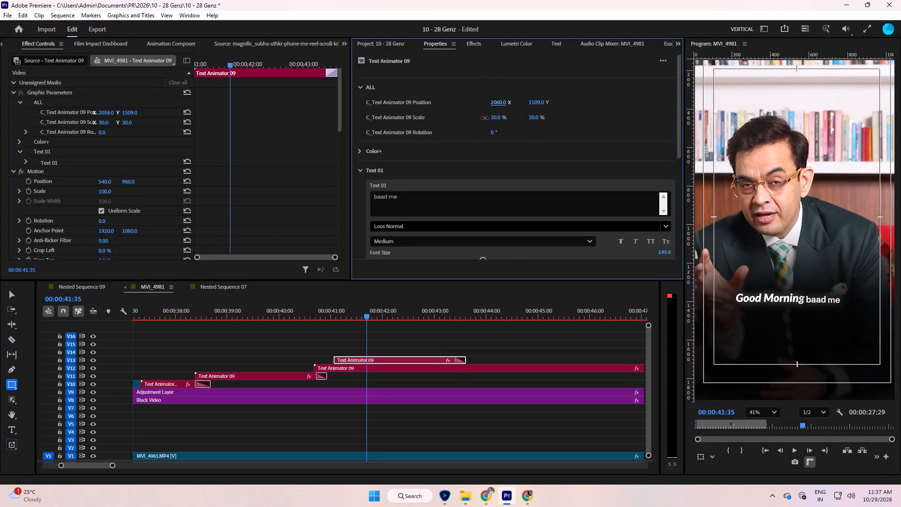
pyautogui.moveTo(485, 118); pyautogui.dragTo(487, 118)
pyautogui.hotkey('ctrl', '`')
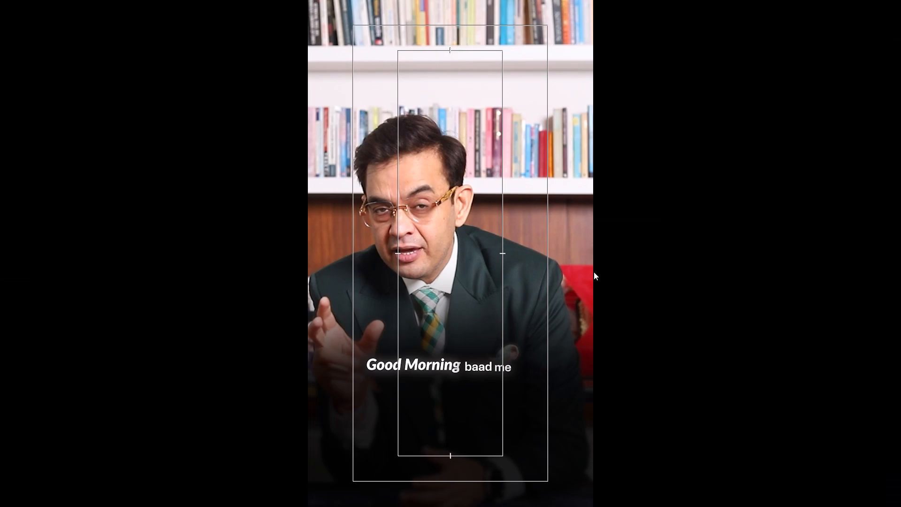
pyautogui.hotkey('ctrl', '`')
pyautogui.keyDown('ctrl'); pyautogui.click(433, 337); pyautogui.keyUp('ctrl')
pyautogui.hotkey('ctrl', 's')
# Play the "Good Morning" and "baad me" captions against the speech to check how their timing matches.
pyautogui.click(433, 337)
pyautogui.press('Up')
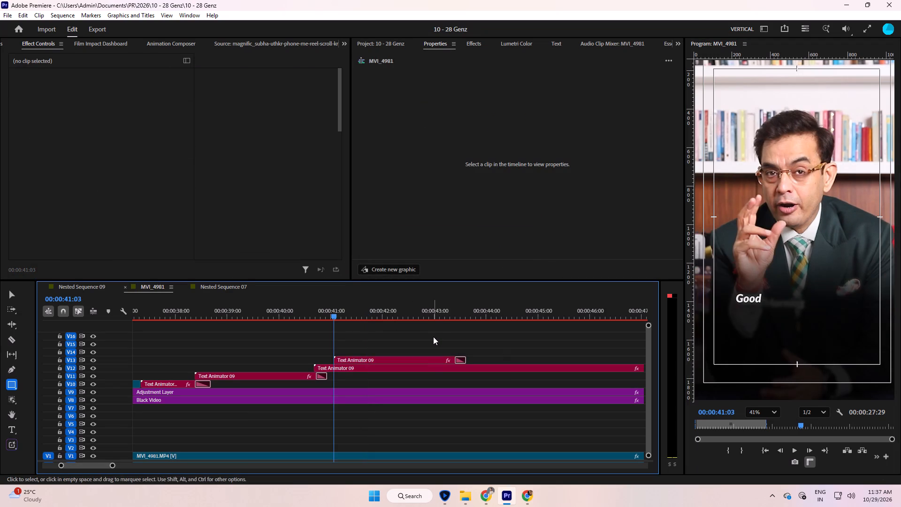
pyautogui.press('space')
pyautogui.press('space')
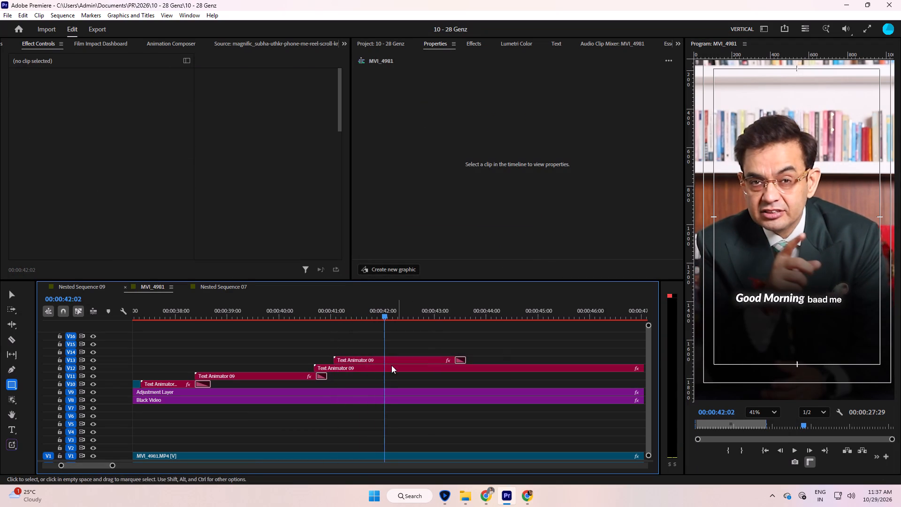
pyautogui.moveTo(379, 313); pyautogui.dragTo(371, 315)
pyautogui.press('space')
pyautogui.press('space')
pyautogui.moveTo(384, 312); pyautogui.dragTo(368, 314)
pyautogui.hotkey('ctrl', 's')
pyautogui.click(319, 312)
pyautogui.press('space')
pyautogui.click(375, 330)
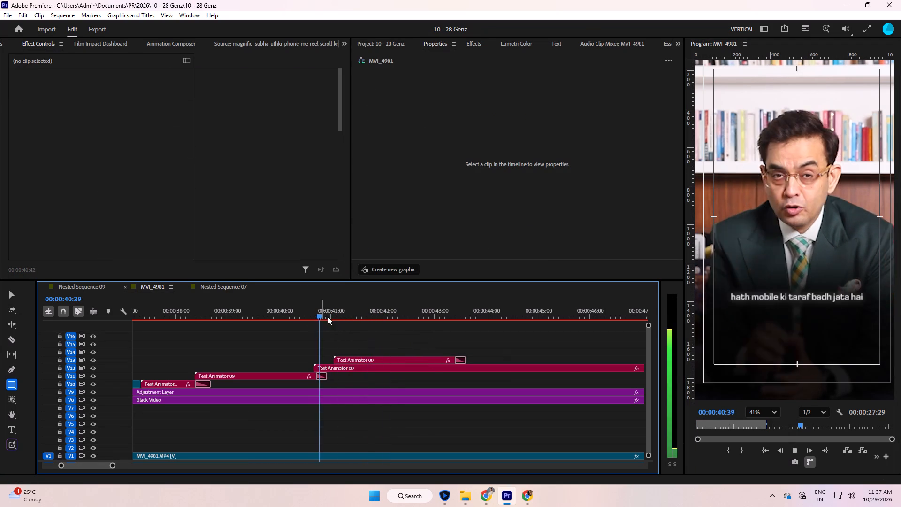
# Stop the caption playback, clear the timeline selection and save the project.
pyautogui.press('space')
pyautogui.click(379, 332)
pyautogui.hotkey('ctrl', 's')
pyautogui.click(397, 340)
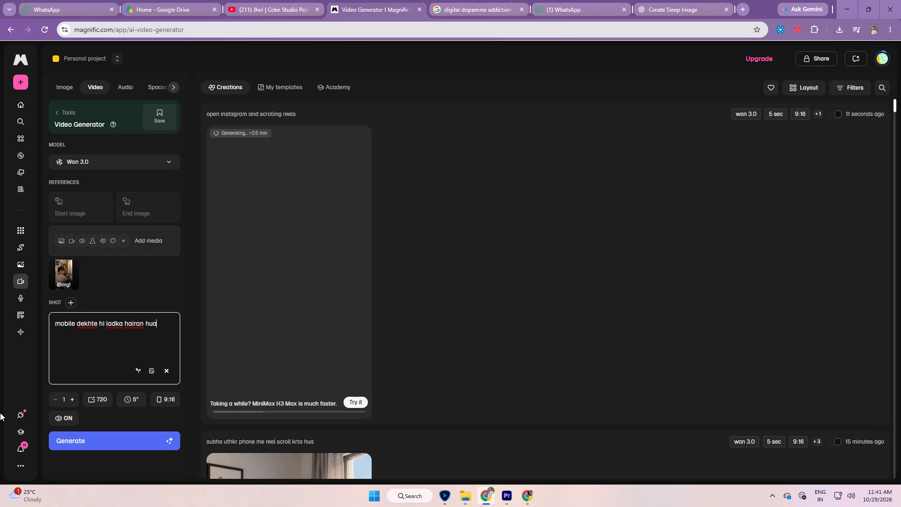
# Switch to Premiere, play the MVI_4981 sequence briefly around 00:00:45 and save the project.
pyautogui.click(849, 4)
pyautogui.click(430, 341)
pyautogui.press('space')
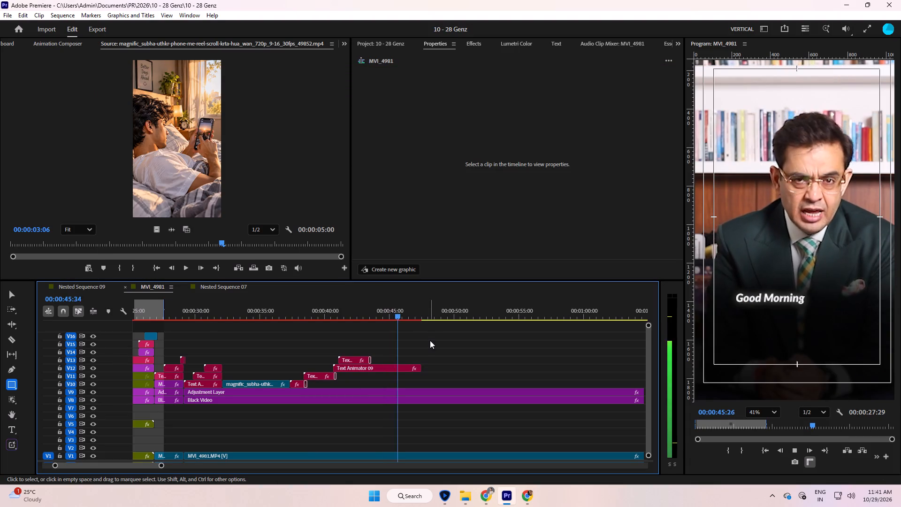
pyautogui.press('space')
pyautogui.keyDown('ctrl'); pyautogui.click(466, 382); pyautogui.keyUp('ctrl')
pyautogui.hotkey('ctrl', 's')
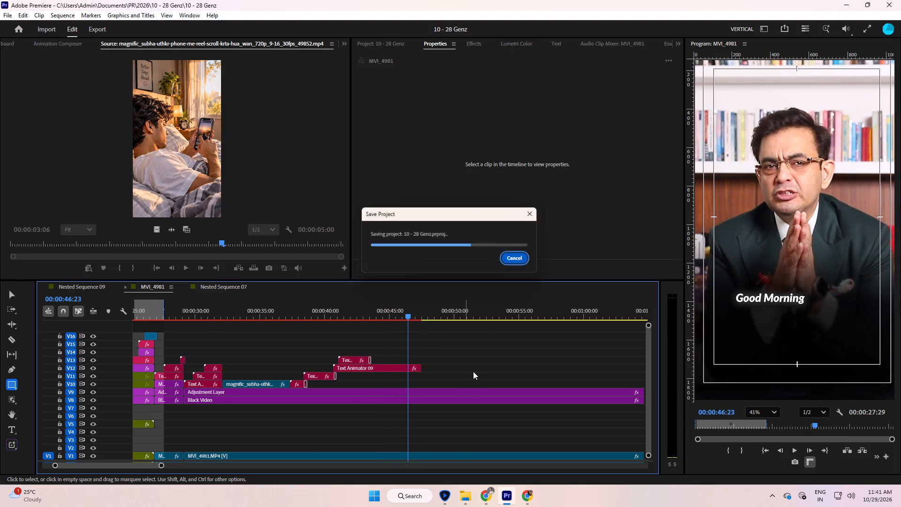
# Play the speech between about 00:00:46 and 00:00:54 to locate where the next caption line starts.
pyautogui.click(476, 370)
pyautogui.click(505, 353)
pyautogui.press('space')
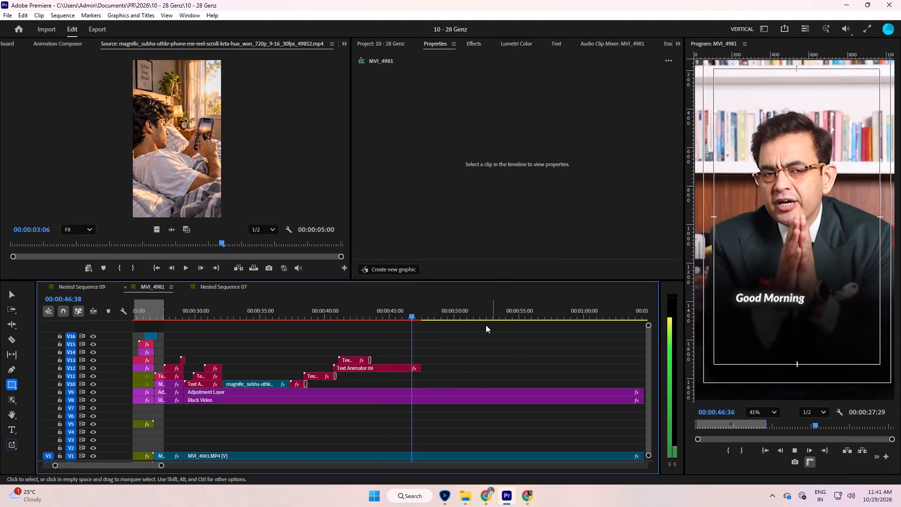
pyautogui.click(527, 362)
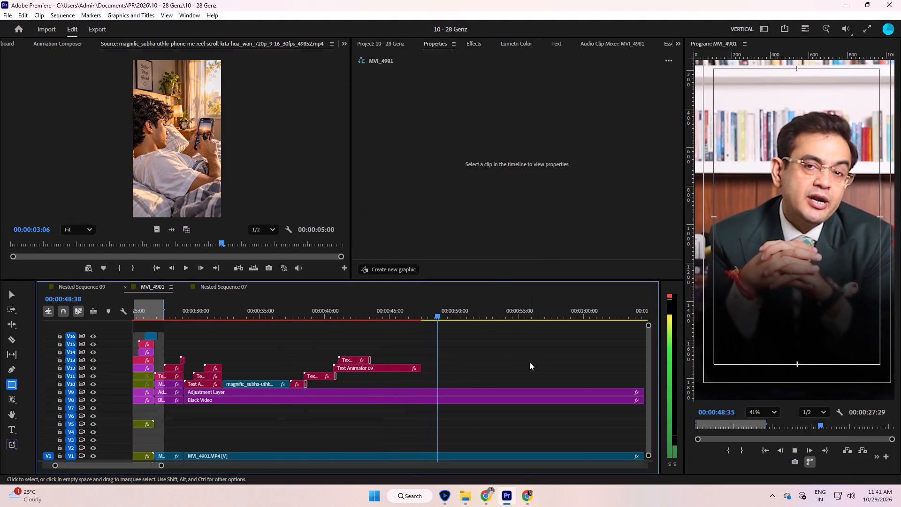
pyautogui.press('-')
pyautogui.press('-')
pyautogui.press('=')
pyautogui.click(461, 361)
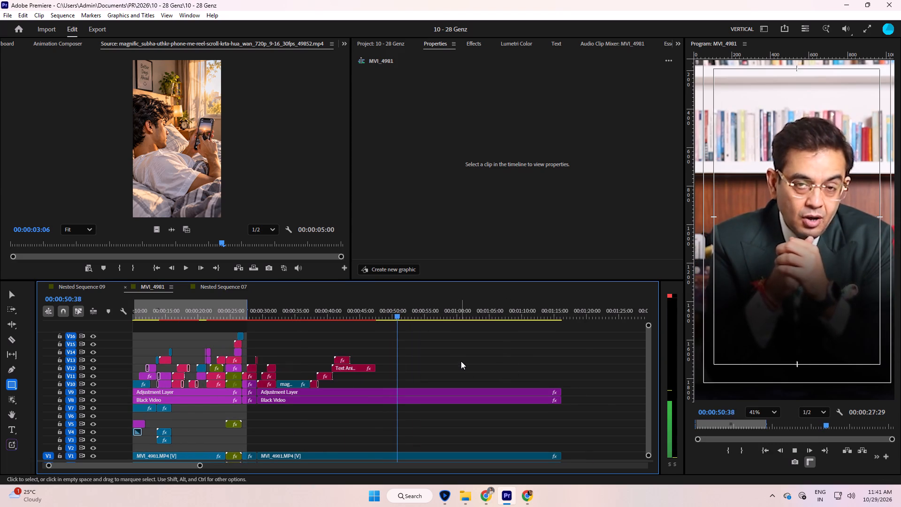
pyautogui.click(509, 343)
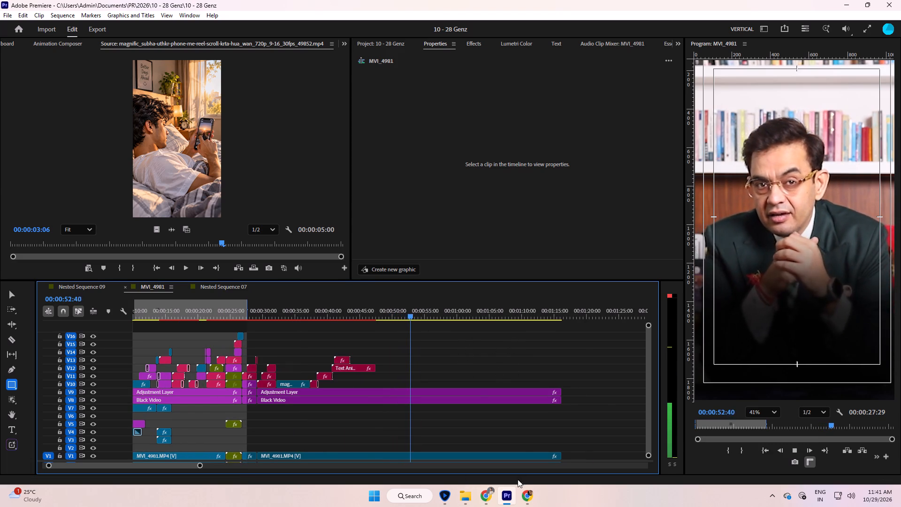
pyautogui.click(492, 337)
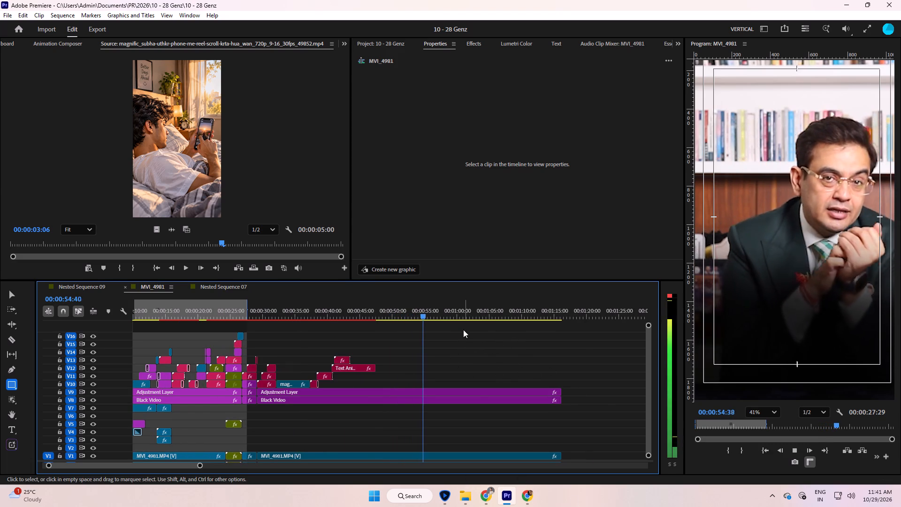
pyautogui.click(403, 307)
pyautogui.press('space')
pyautogui.click(441, 328)
pyautogui.click(446, 334)
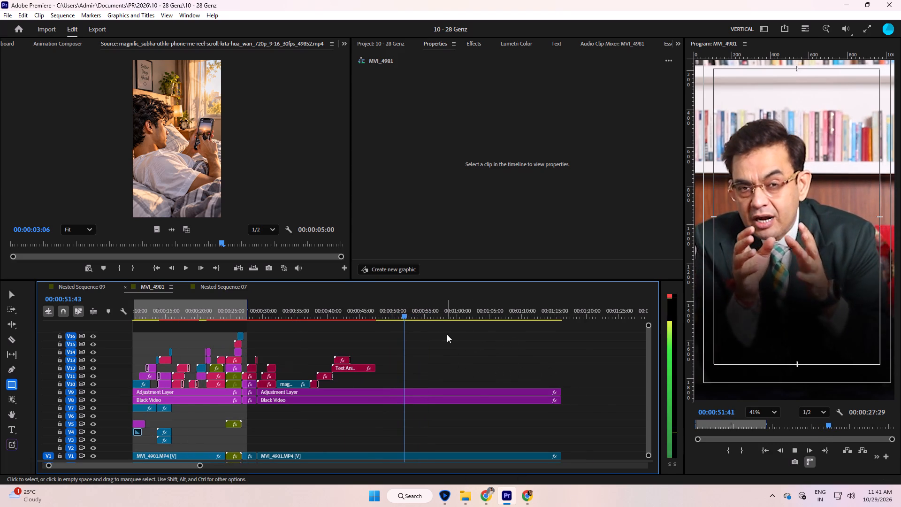
pyautogui.press('space')
pyautogui.click(379, 309)
pyautogui.press('space')
pyautogui.click(483, 338)
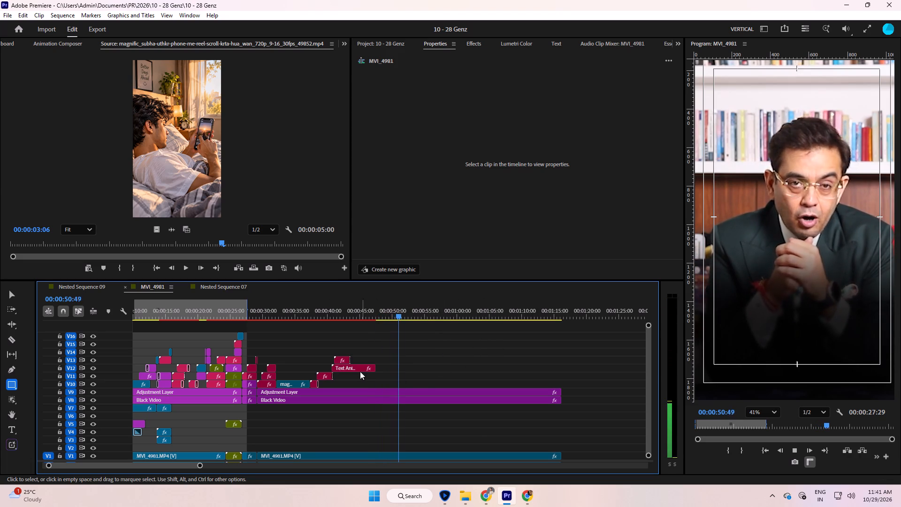
pyautogui.press('space')
pyautogui.press('Left')
pyautogui.press('Left')
pyautogui.press('Left')
pyautogui.press('Left')
pyautogui.press('Left')
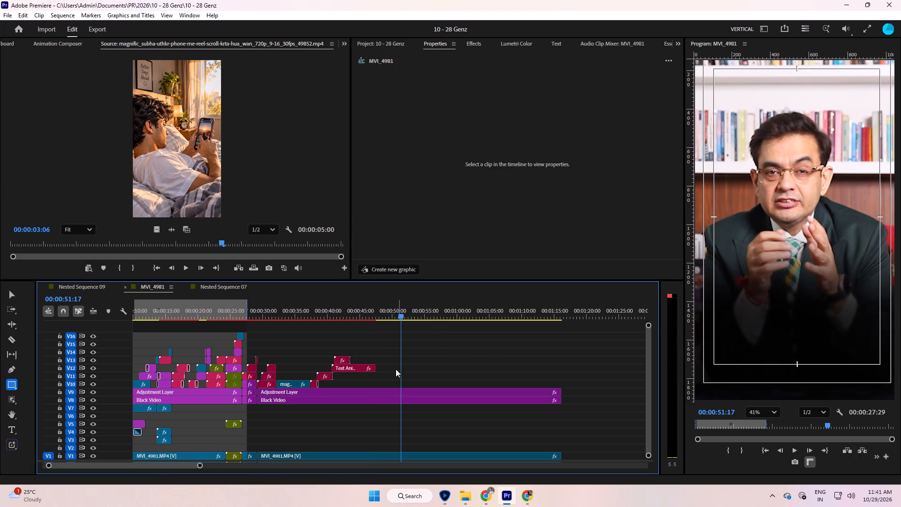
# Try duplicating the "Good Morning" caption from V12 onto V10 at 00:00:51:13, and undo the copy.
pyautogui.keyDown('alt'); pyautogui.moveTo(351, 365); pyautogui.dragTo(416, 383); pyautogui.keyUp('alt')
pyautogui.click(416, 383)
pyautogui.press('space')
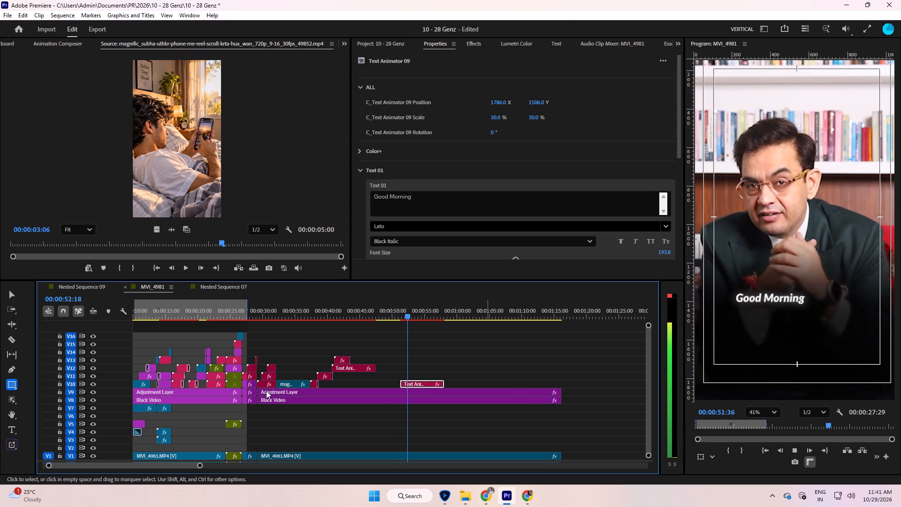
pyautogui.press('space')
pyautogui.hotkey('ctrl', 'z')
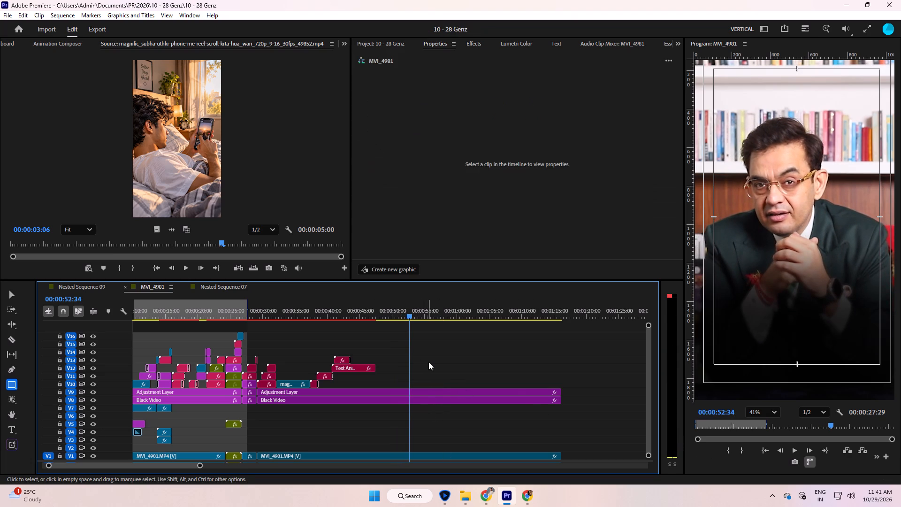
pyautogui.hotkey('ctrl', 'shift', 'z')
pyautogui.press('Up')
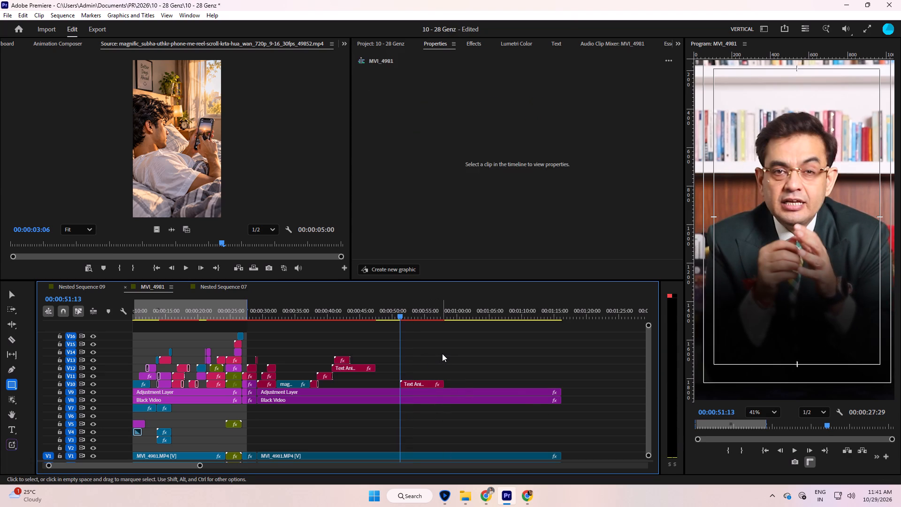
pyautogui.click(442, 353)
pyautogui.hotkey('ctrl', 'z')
# Duplicate the "baad me" caption from V13 onto V10 at 00:00:51:13 and play it briefly against the speech.
pyautogui.keyDown('alt'); pyautogui.moveTo(342, 360); pyautogui.dragTo(408, 380); pyautogui.keyUp('alt')
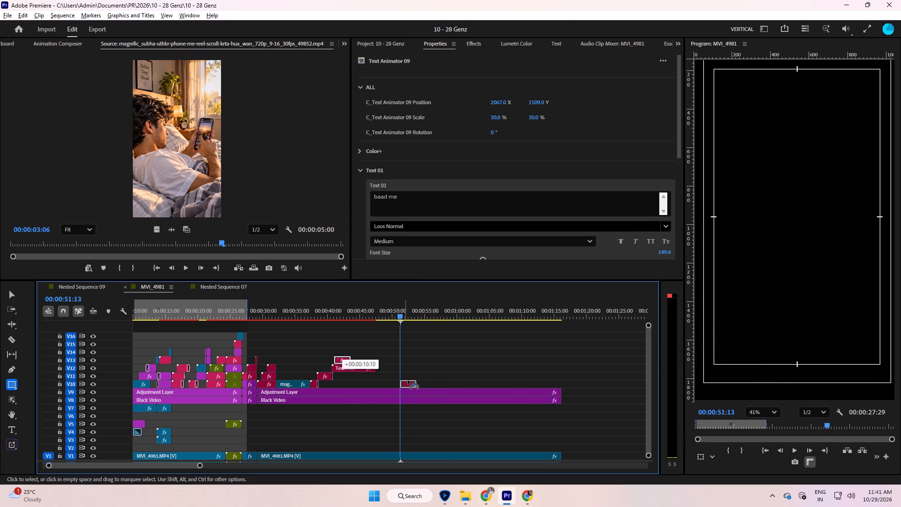
pyautogui.keyDown('alt'); pyautogui.moveTo(408, 380); pyautogui.dragTo(408, 381); pyautogui.keyUp('alt')
pyautogui.click(406, 382)
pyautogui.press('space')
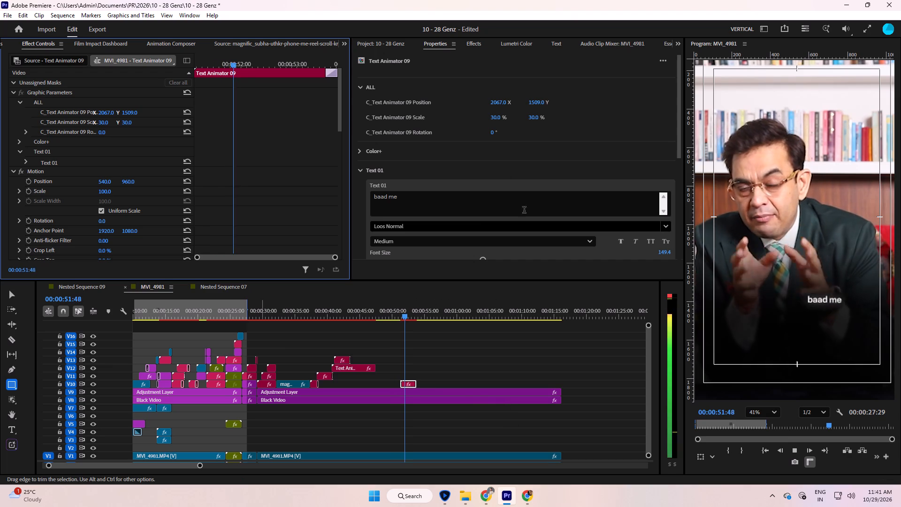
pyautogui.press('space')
# Replace the duplicated caption's text with "INSTAGRAM ka kmaal dekhiye".
pyautogui.click(430, 200)
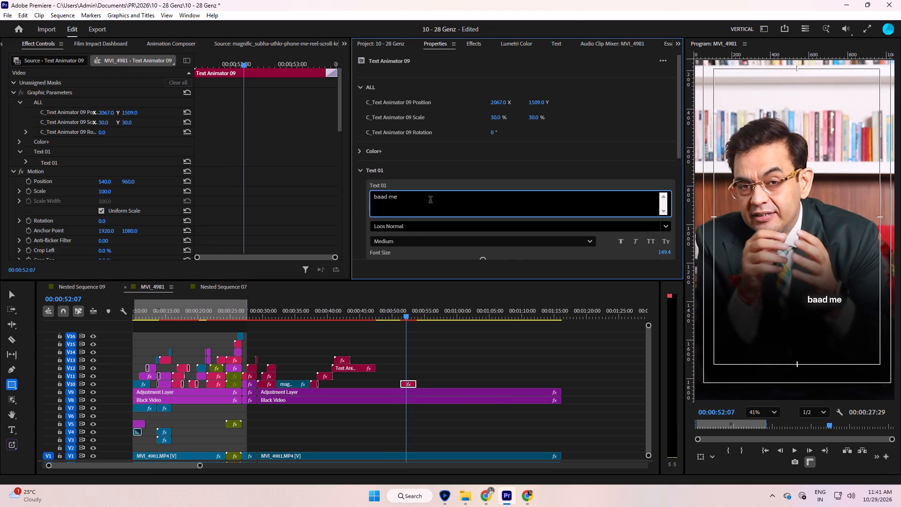
pyautogui.hotkey('ctrl', 'a')
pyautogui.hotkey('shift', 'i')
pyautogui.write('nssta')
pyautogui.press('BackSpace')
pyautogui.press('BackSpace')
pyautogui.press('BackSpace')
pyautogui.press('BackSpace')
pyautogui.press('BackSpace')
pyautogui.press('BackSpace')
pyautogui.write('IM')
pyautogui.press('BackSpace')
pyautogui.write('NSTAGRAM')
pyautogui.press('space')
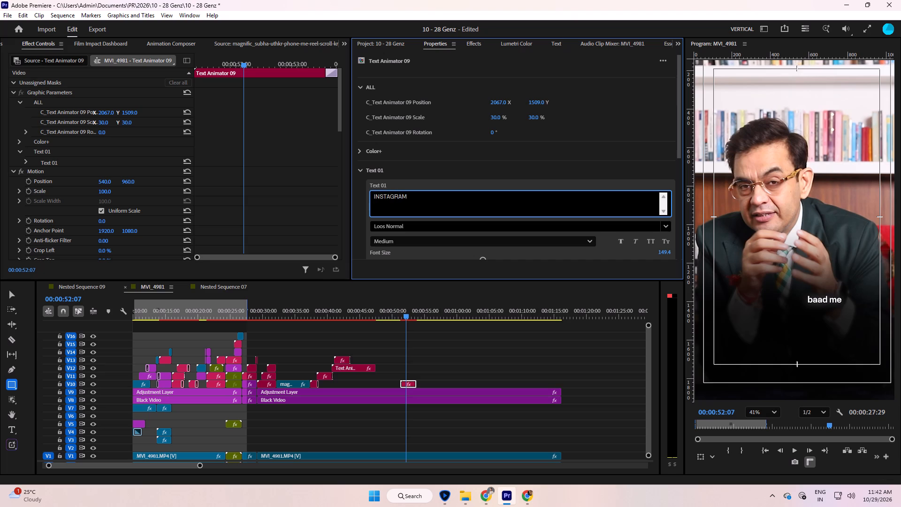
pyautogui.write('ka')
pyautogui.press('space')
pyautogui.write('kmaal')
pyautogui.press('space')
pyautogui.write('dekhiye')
pyautogui.click(362, 223)
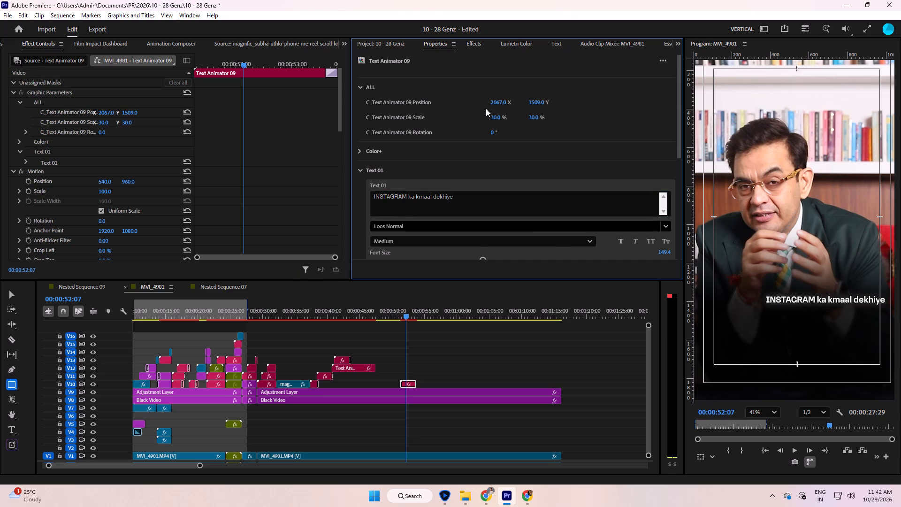
# Centre the new caption horizontally by setting its Text Animator X position to 1917.
pyautogui.moveTo(501, 103); pyautogui.dragTo(440, 119)
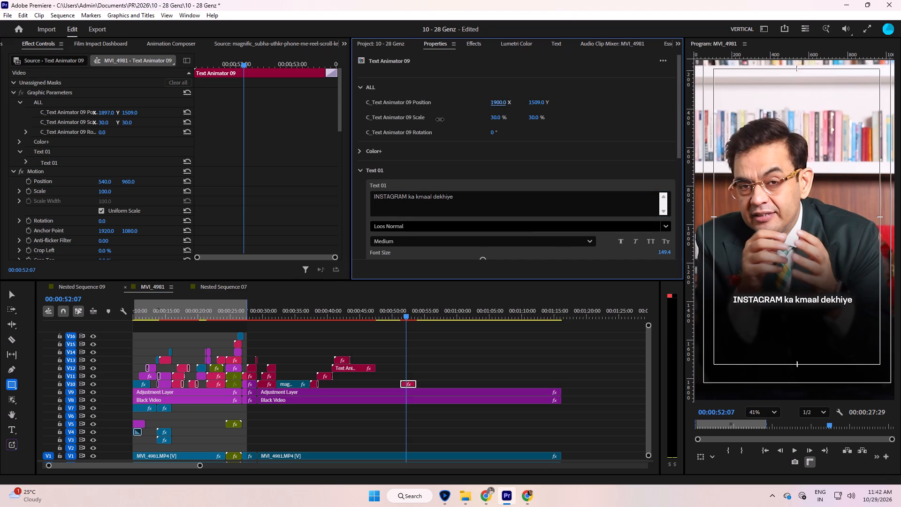
pyautogui.moveTo(440, 119); pyautogui.dragTo(445, 118)
# Browse through the fonts on the "INSTAGRAM ka kmaal dekhiye" caption and set it to Pacaembu.
pyautogui.scroll(-1, 591, 137)
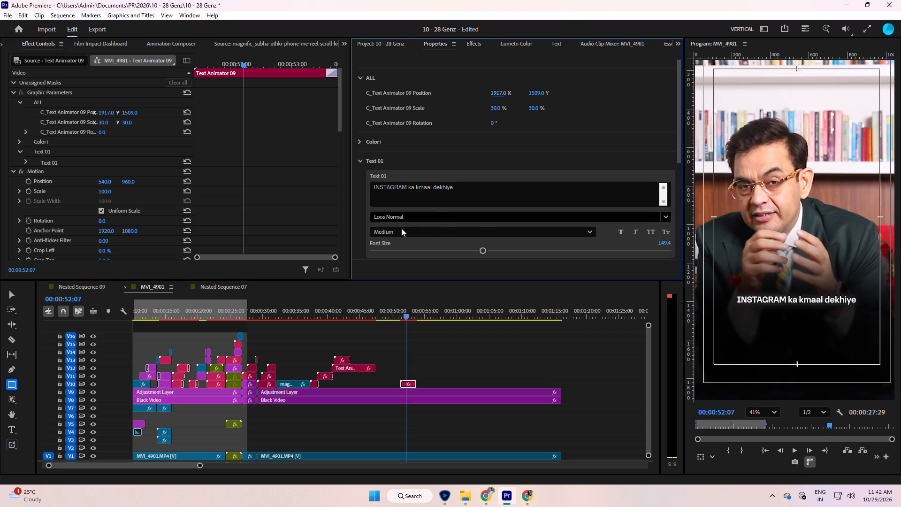
pyautogui.scroll(-2, 435, 213)
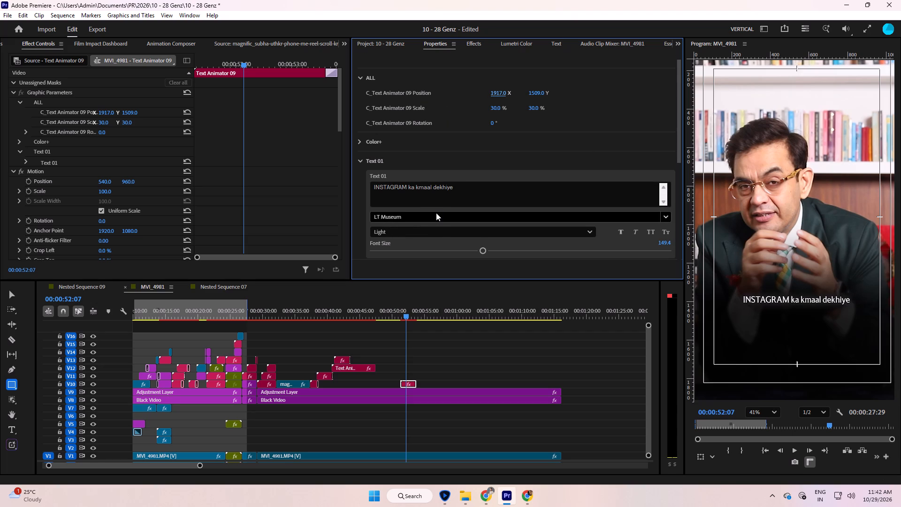
pyautogui.scroll(-4, 436, 213)
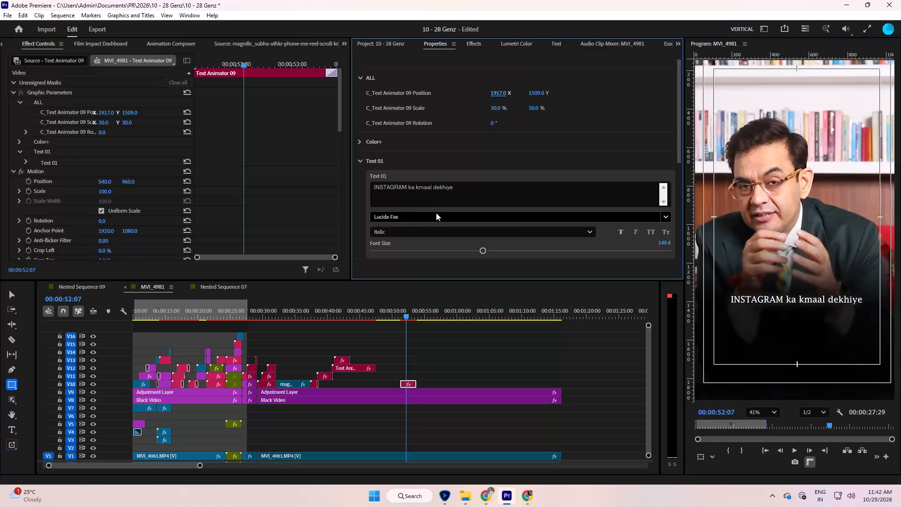
pyautogui.scroll(-5, 436, 213)
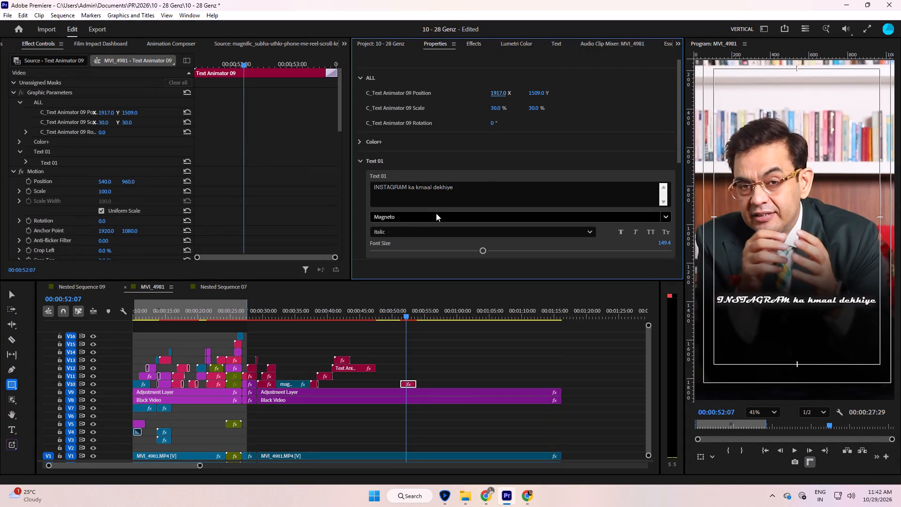
pyautogui.scroll(-4, 436, 213)
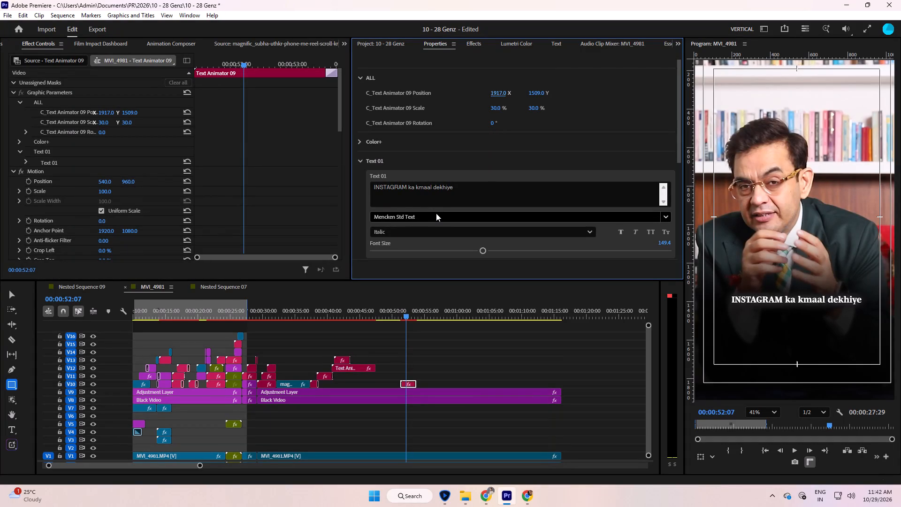
pyautogui.scroll(-5, 436, 213)
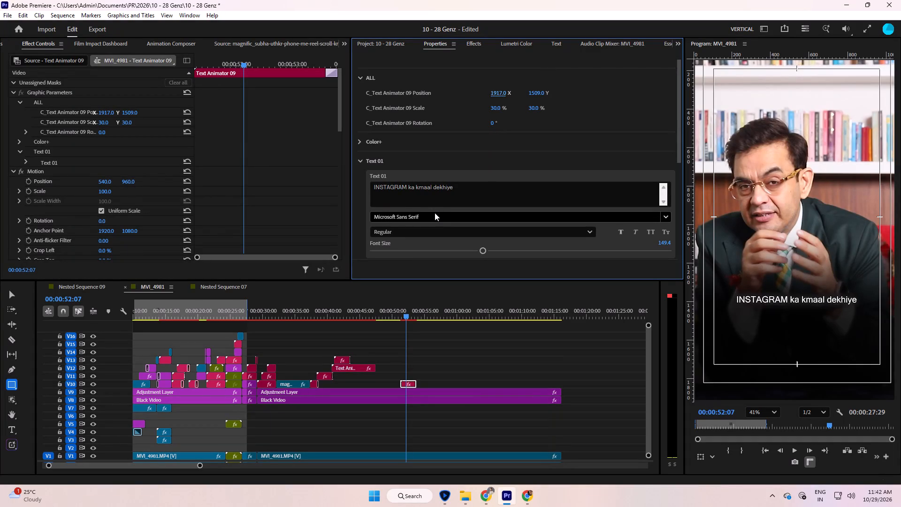
pyautogui.scroll(1, 435, 213)
pyautogui.scroll(-11, 424, 233)
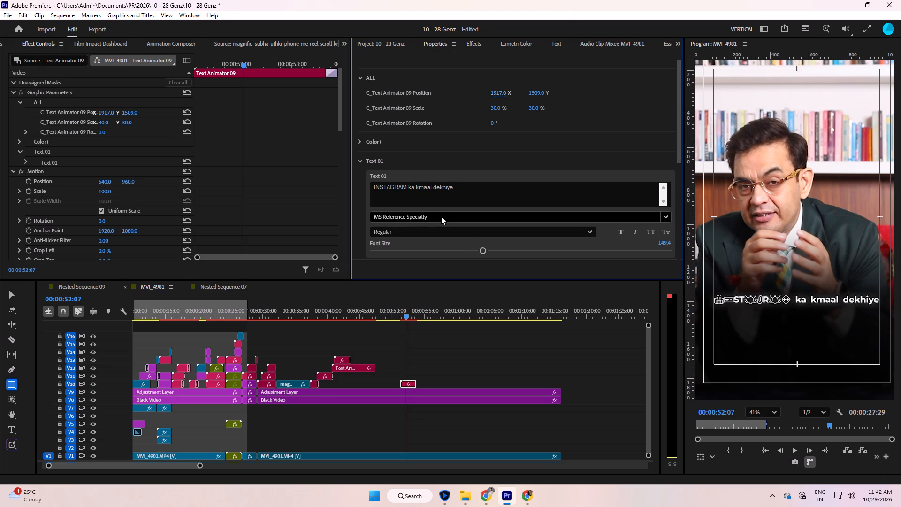
pyautogui.scroll(-4, 441, 216)
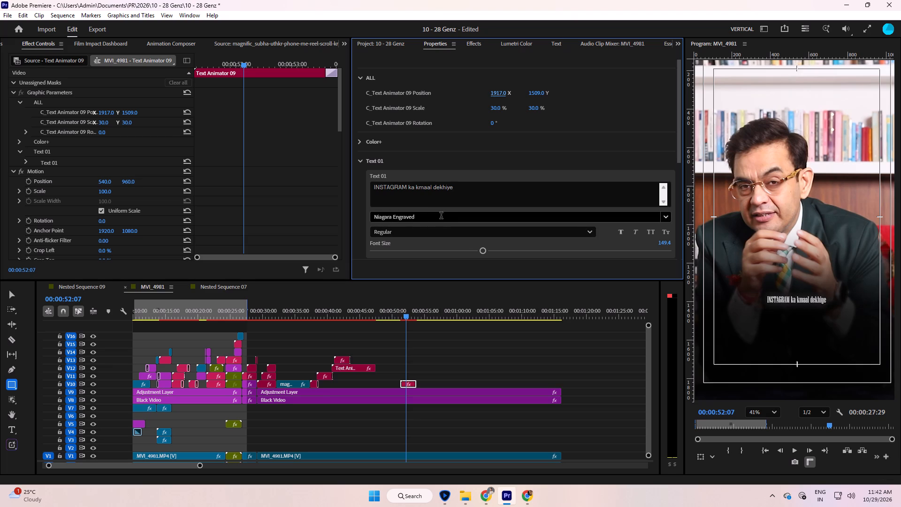
pyautogui.scroll(-4, 441, 216)
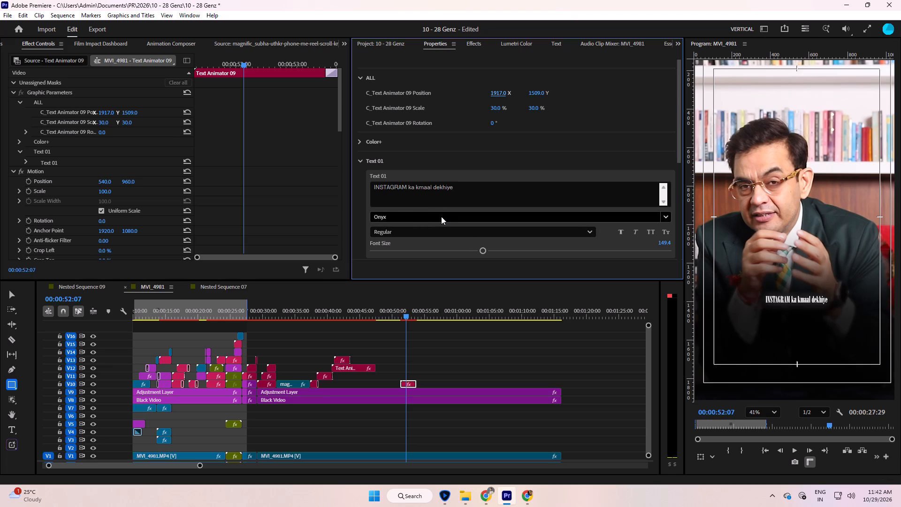
pyautogui.scroll(-3, 441, 216)
pyautogui.scroll(1, 441, 216)
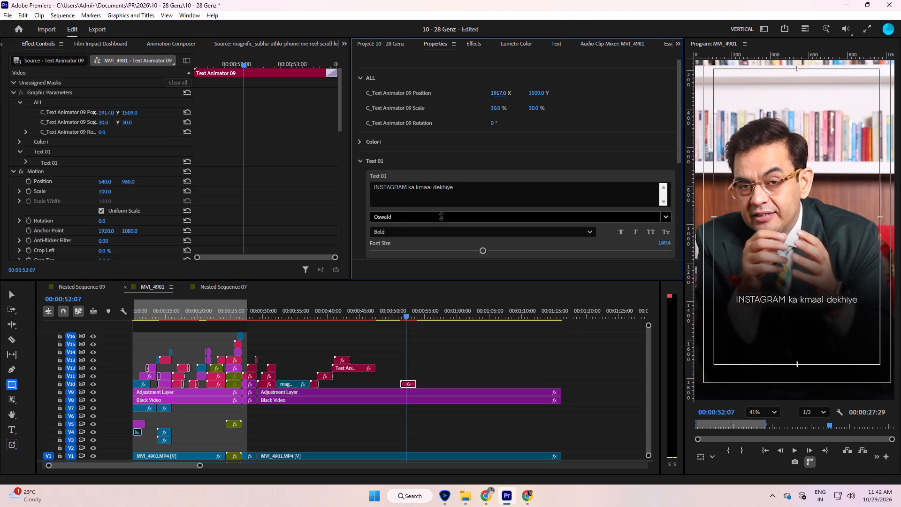
pyautogui.scroll(-1, 441, 216)
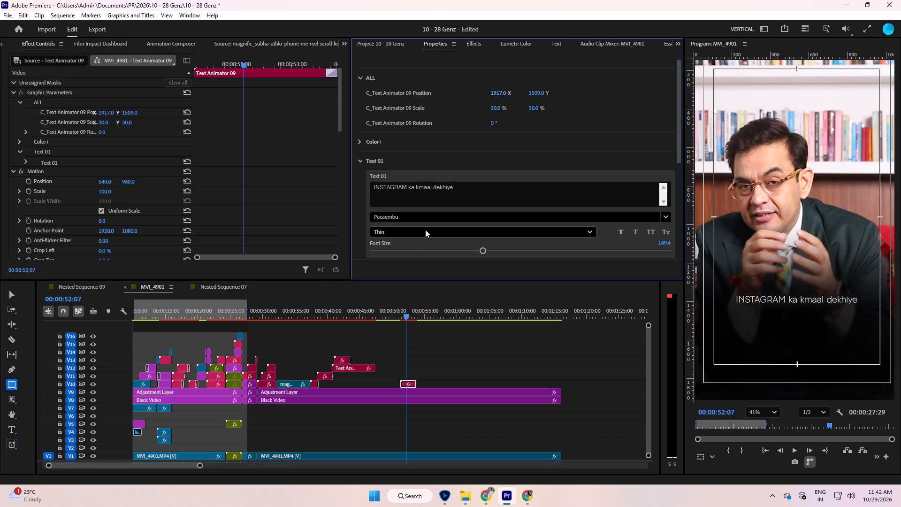
# Change the caption's Pacaembu style from Thin to a heavier weight.
pyautogui.scroll(-4, 426, 229)
pyautogui.scroll(-3, 494, 154)
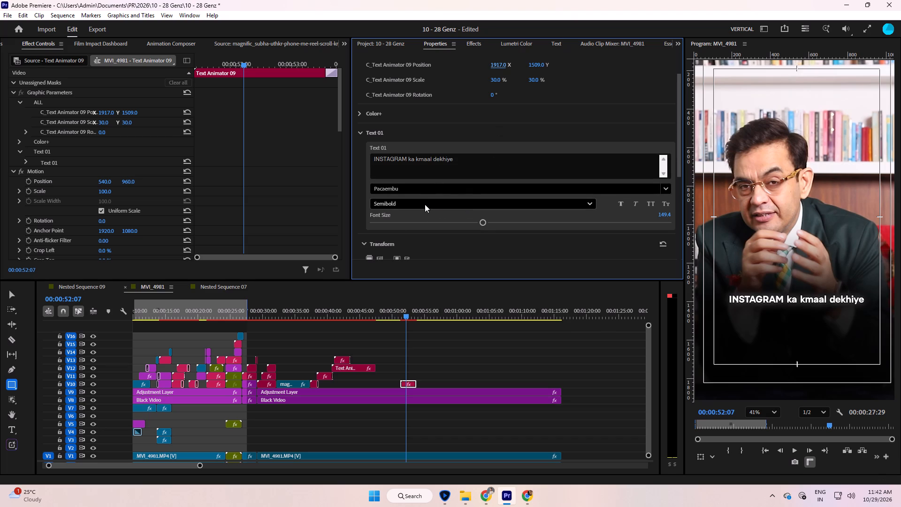
pyautogui.scroll(1, 424, 203)
# Check the reel briefly in full-screen view, deselect the caption clip and save the project.
pyautogui.hotkey('ctrl', '`')
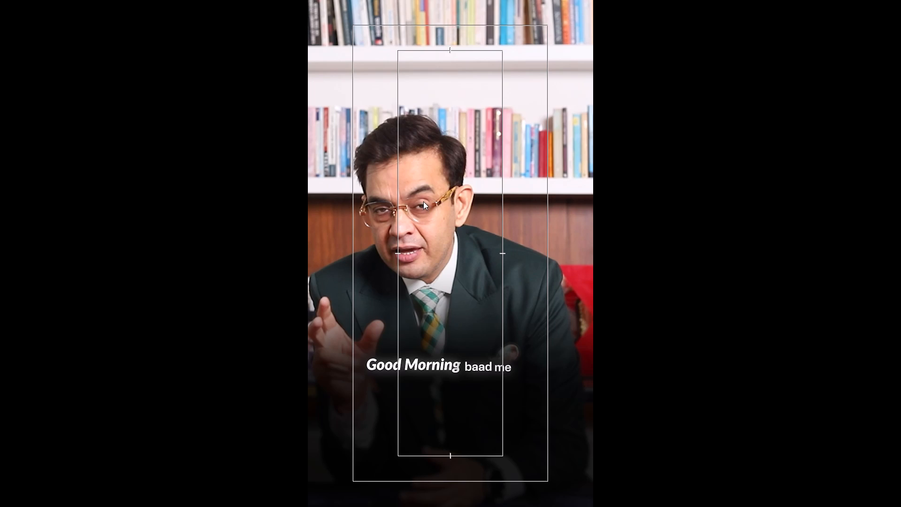
pyautogui.hotkey('ctrl', '`')
pyautogui.keyDown('ctrl'); pyautogui.click(490, 365); pyautogui.keyUp('ctrl')
pyautogui.hotkey('ctrl', 's')
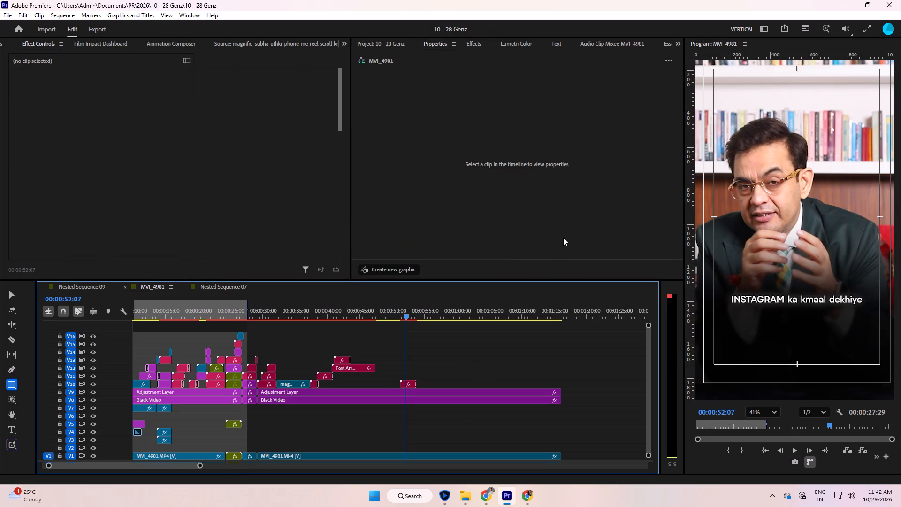
pyautogui.hotkey('ctrl', 's')
# Play the "INSTAGRAM ka kmaal dekhiye" caption from its start to check its timing, and save the project.
pyautogui.click(452, 352)
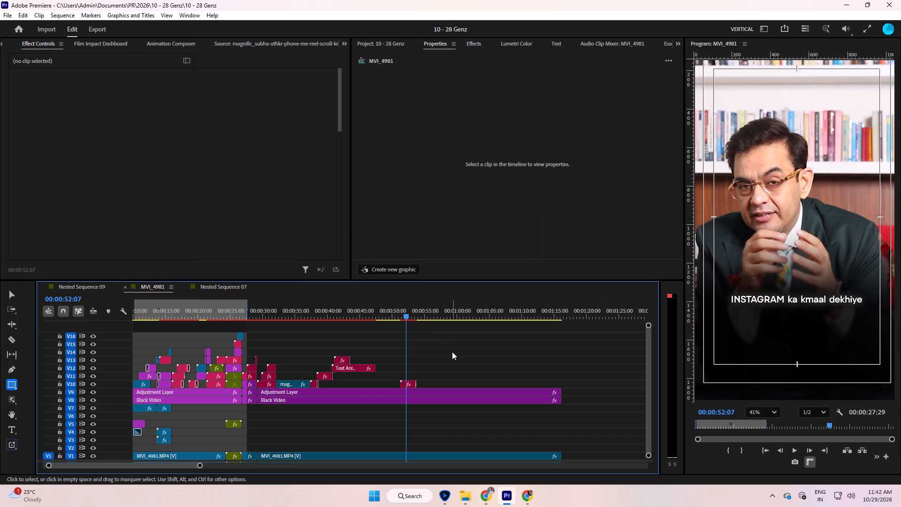
pyautogui.press('Up')
pyautogui.press('space')
pyautogui.click(452, 352)
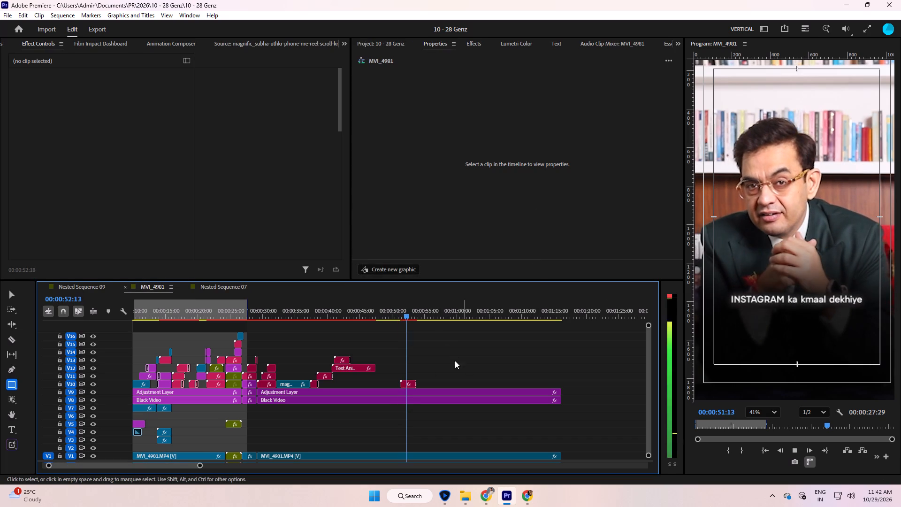
pyautogui.press('space')
pyautogui.hotkey('ctrl', 's')
# Play the speech from about 00:00:52 to 00:01:01 and replay it from 00:00:51:17 to hear the next caption line.
pyautogui.keyDown('ctrl'); pyautogui.click(437, 354); pyautogui.keyUp('ctrl')
pyautogui.press('space')
pyautogui.click(475, 361)
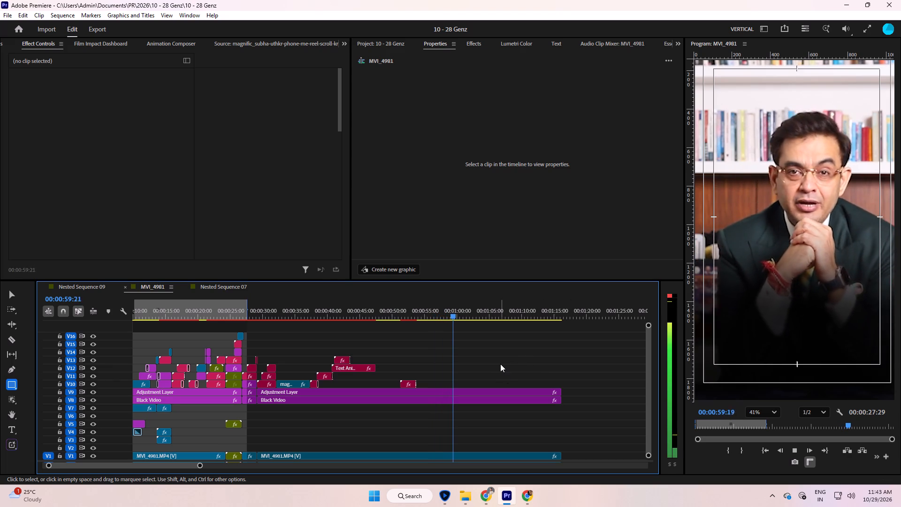
pyautogui.click(402, 314)
pyautogui.press('space')
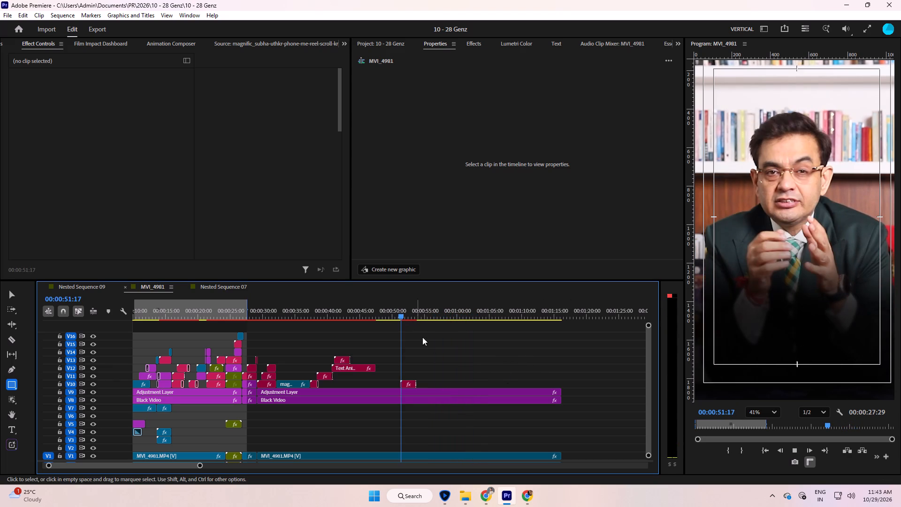
pyautogui.press('space')
pyautogui.click(481, 342)
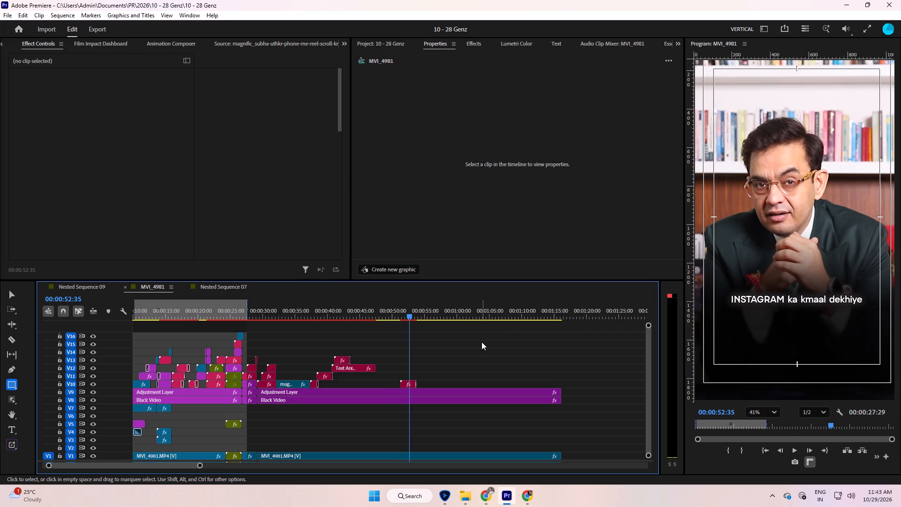
# Replay the "INSTAGRAM ka kmaal dekhiye" caption from its start to check its timing, and save the project.
pyautogui.press('=')
pyautogui.press('=')
pyautogui.press('=')
pyautogui.press('-')
pyautogui.press('-')
pyautogui.press('=')
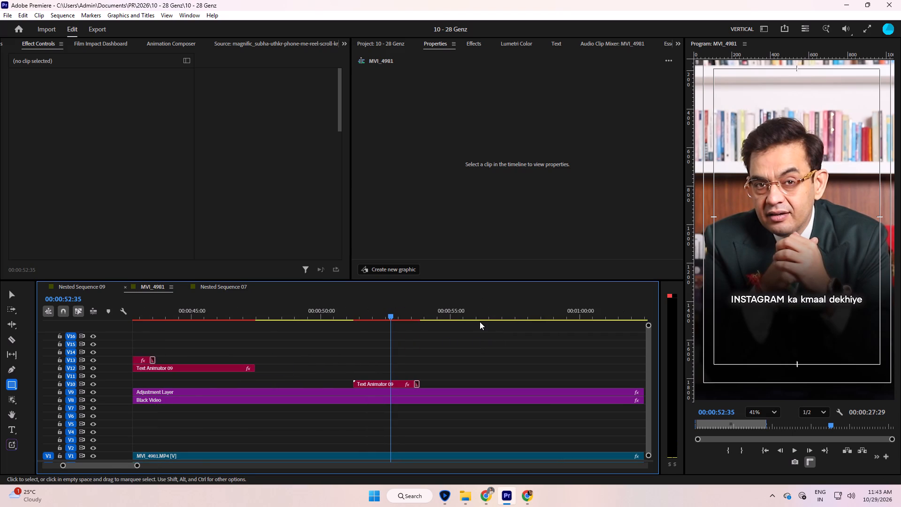
pyautogui.write('=-')
pyautogui.click(466, 352)
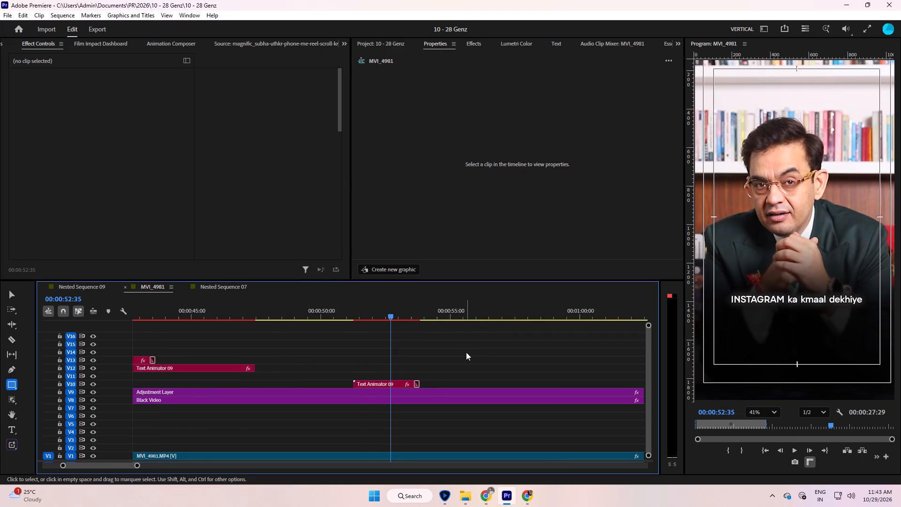
pyautogui.press('Up')
pyautogui.click(466, 352)
pyautogui.press('space')
pyautogui.click(466, 352)
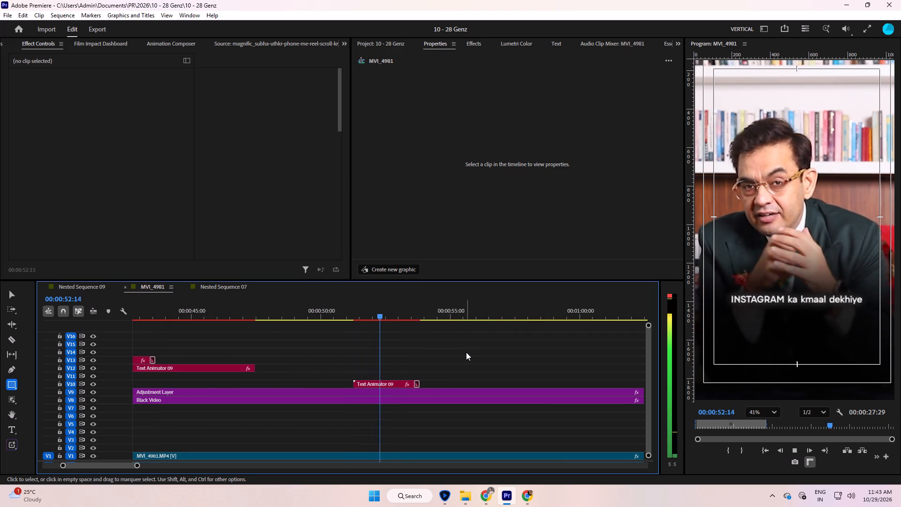
pyautogui.press('space')
pyautogui.hotkey('ctrl', 's')
pyautogui.click(466, 352)
pyautogui.press('Up')
pyautogui.click(466, 352)
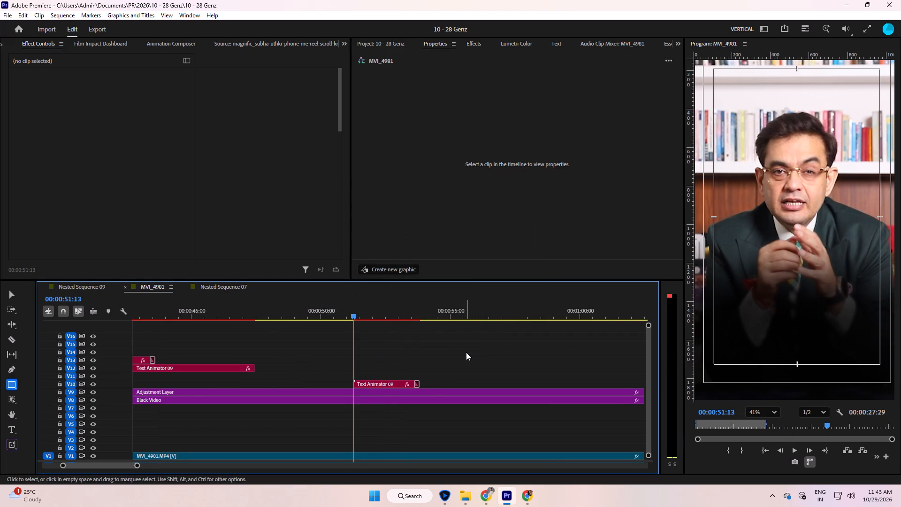
# Play the speech from 00:00:51:13 through the "INSTAGRAM ka kmaal dekhiye" caption and replay it to hear the following line.
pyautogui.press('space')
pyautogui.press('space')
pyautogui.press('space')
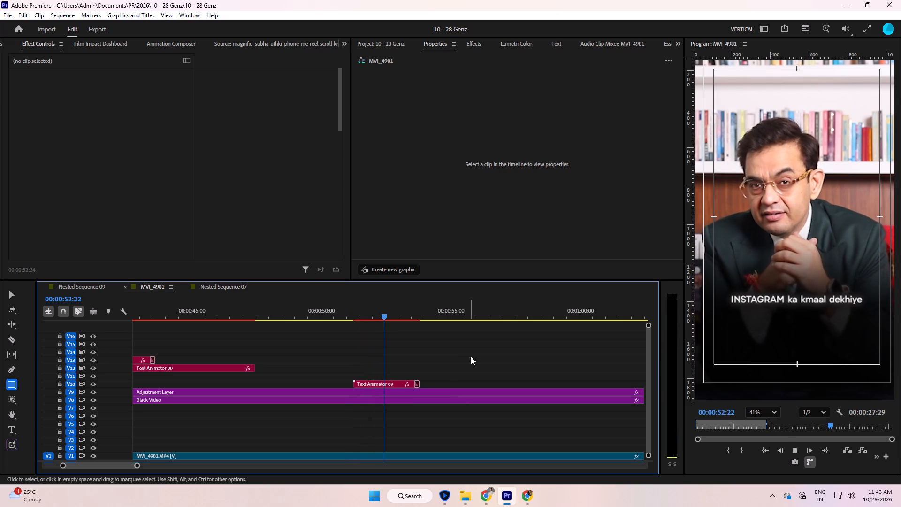
pyautogui.click(473, 347)
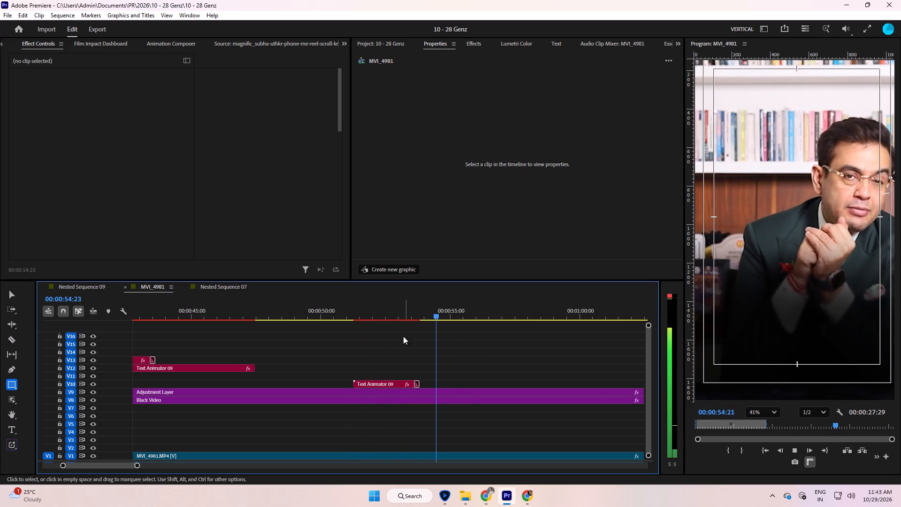
pyautogui.click(365, 312)
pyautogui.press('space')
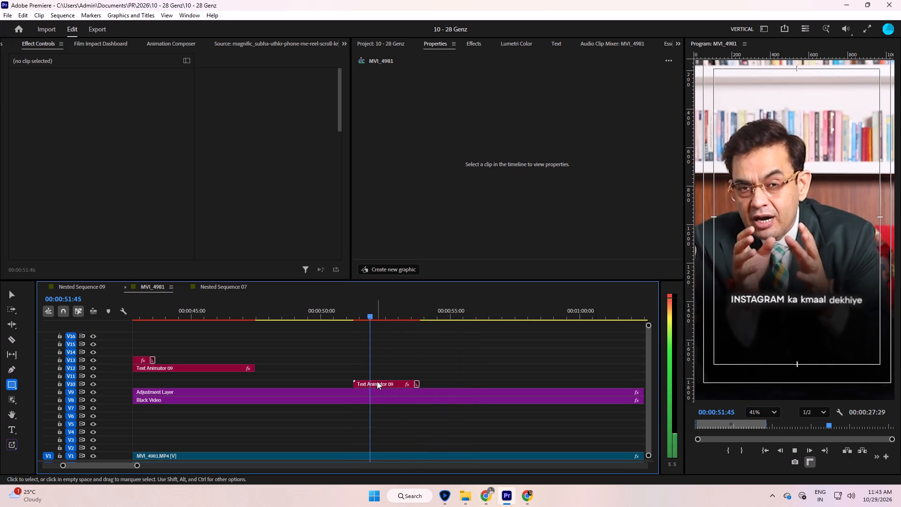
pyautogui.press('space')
# Duplicate the "INSTAGRAM ka kmaal dekhiye" caption onto V11, starting at about 00:00:53.
pyautogui.keyDown('alt'); pyautogui.moveTo(380, 382); pyautogui.dragTo(425, 380); pyautogui.keyUp('alt')
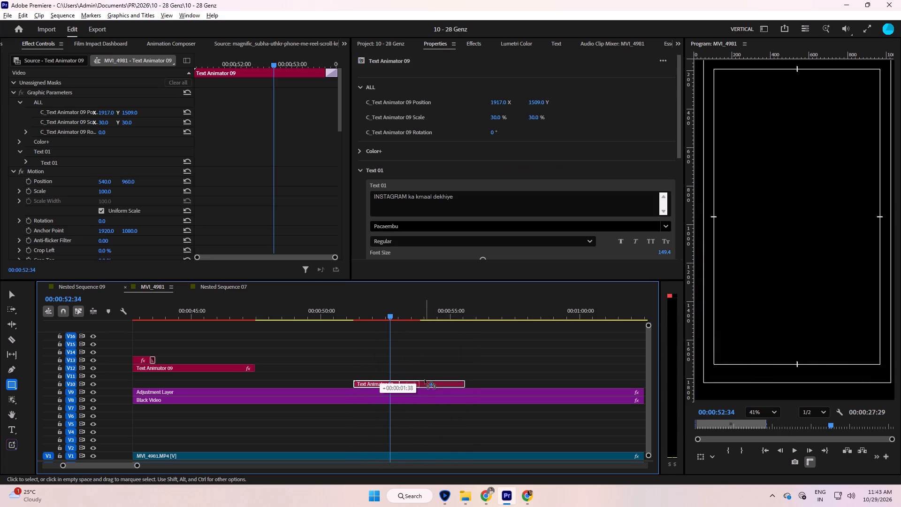
pyautogui.keyDown('alt'); pyautogui.moveTo(425, 380); pyautogui.dragTo(424, 372); pyautogui.keyUp('alt')
pyautogui.moveTo(419, 367); pyautogui.dragTo(420, 374)
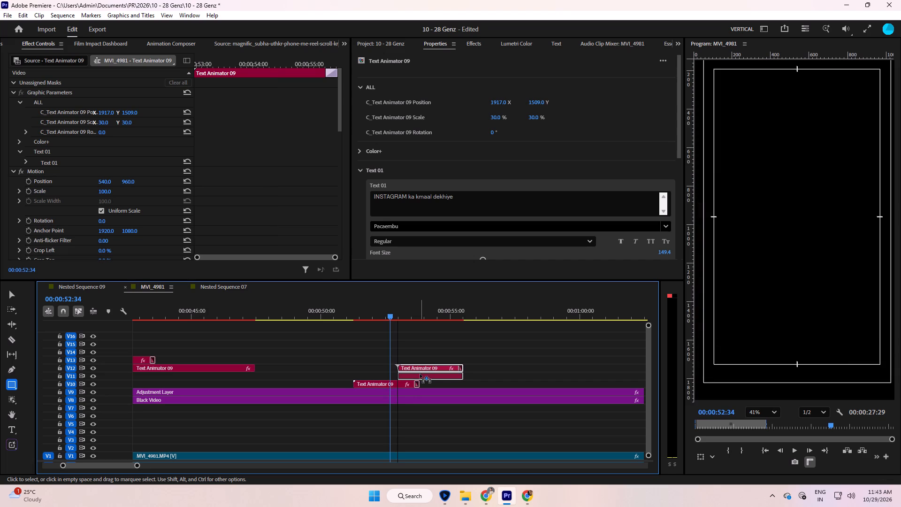
# Listen to the speech under the V11 caption and replace its text with "ek reel me koi".
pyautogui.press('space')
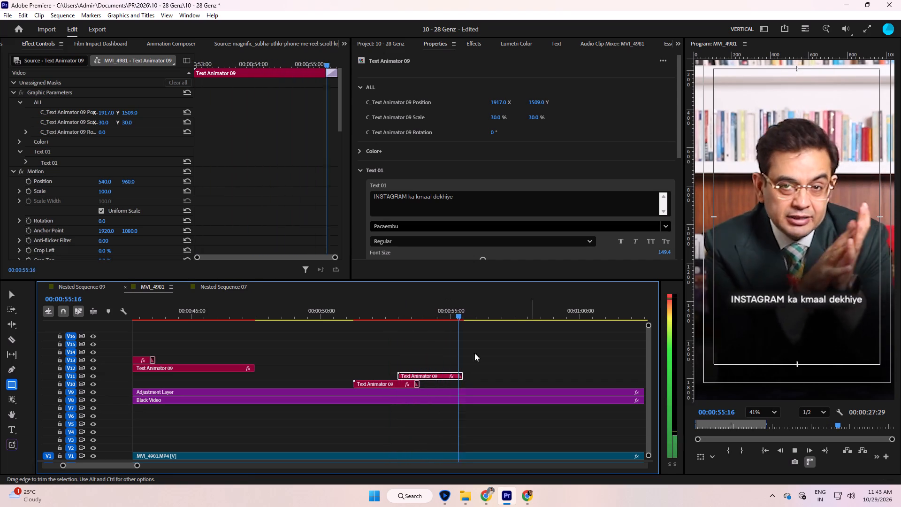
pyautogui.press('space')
pyautogui.click(437, 319)
pyautogui.keyDown('ctrl'); pyautogui.click(454, 209); pyautogui.keyUp('ctrl')
pyautogui.hotkey('ctrl', 'a')
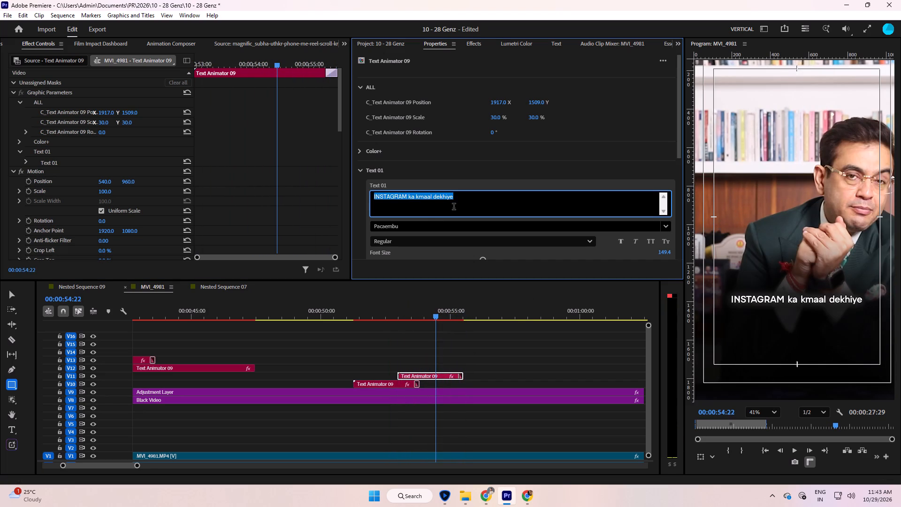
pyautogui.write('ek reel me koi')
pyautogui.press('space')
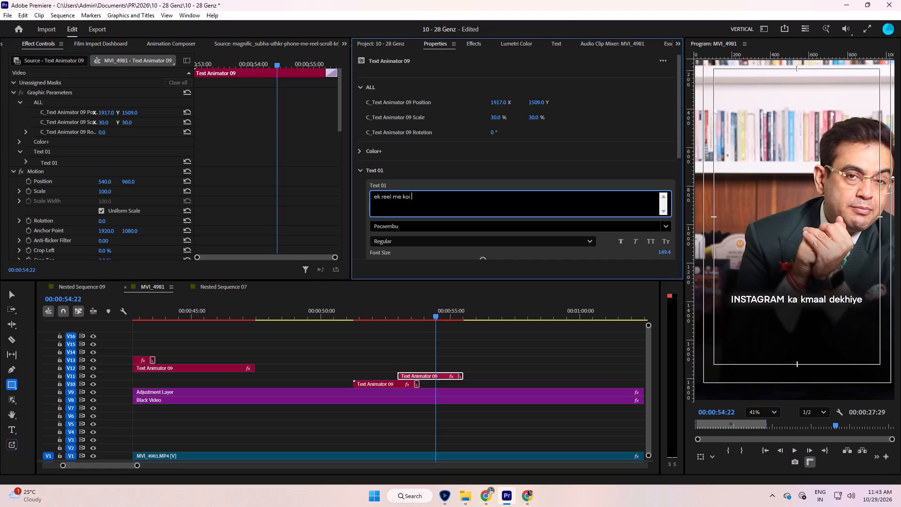
# Search Google for "crorepati" in a new Chrome tab, copy the word, and return to Premiere.
pyautogui.click(488, 500)
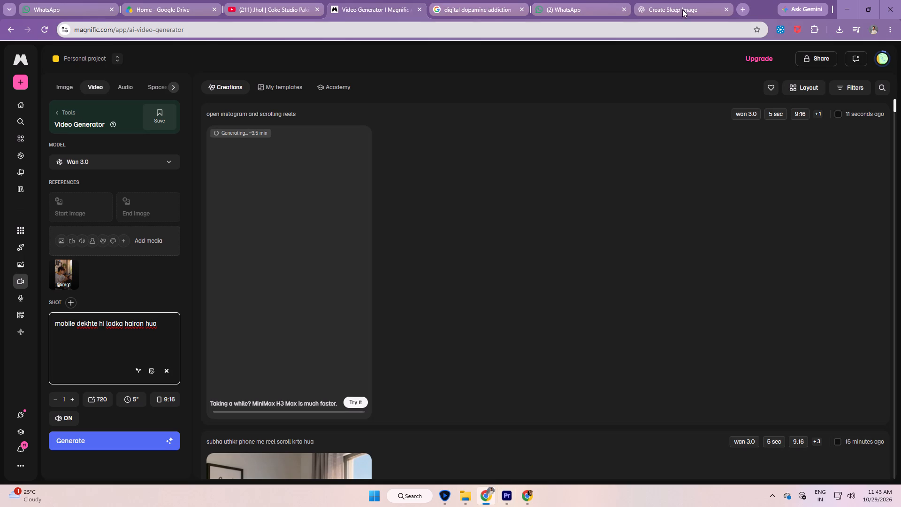
pyautogui.click(747, 11)
pyautogui.moveTo(111, 151); pyautogui.dragTo(131, 161)
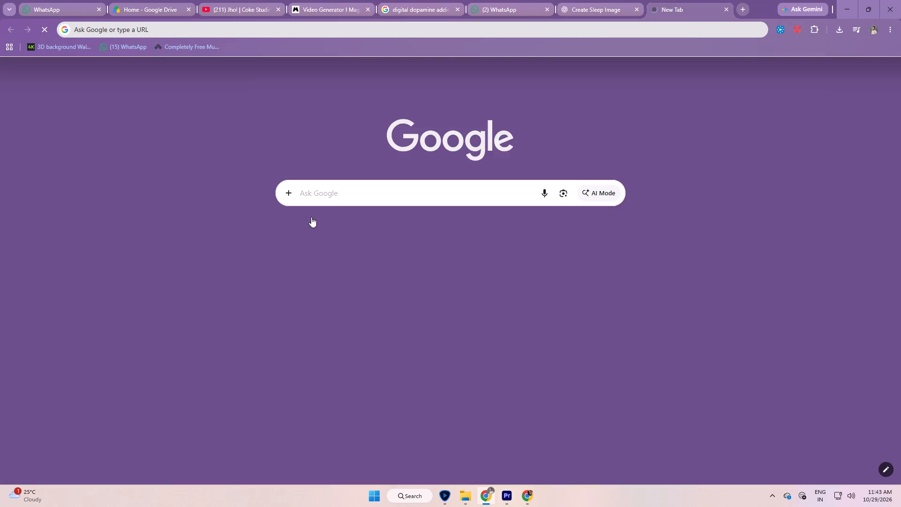
pyautogui.click(370, 185)
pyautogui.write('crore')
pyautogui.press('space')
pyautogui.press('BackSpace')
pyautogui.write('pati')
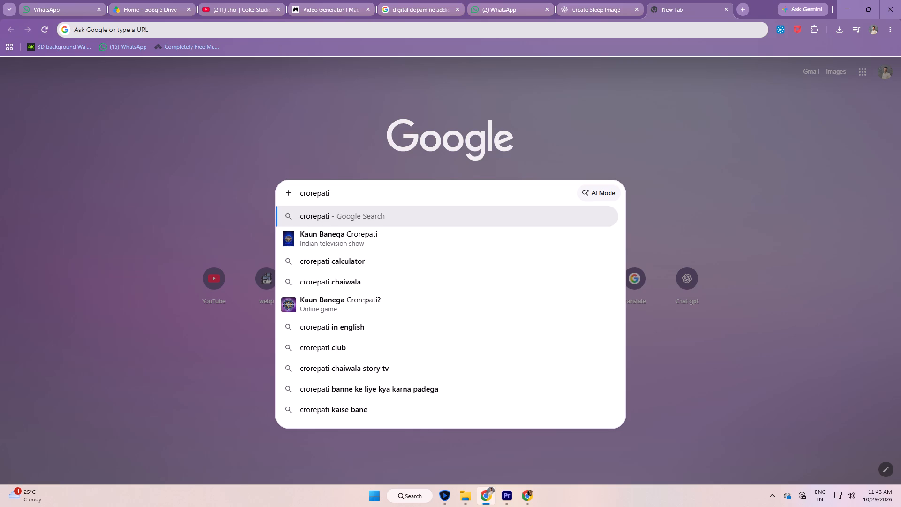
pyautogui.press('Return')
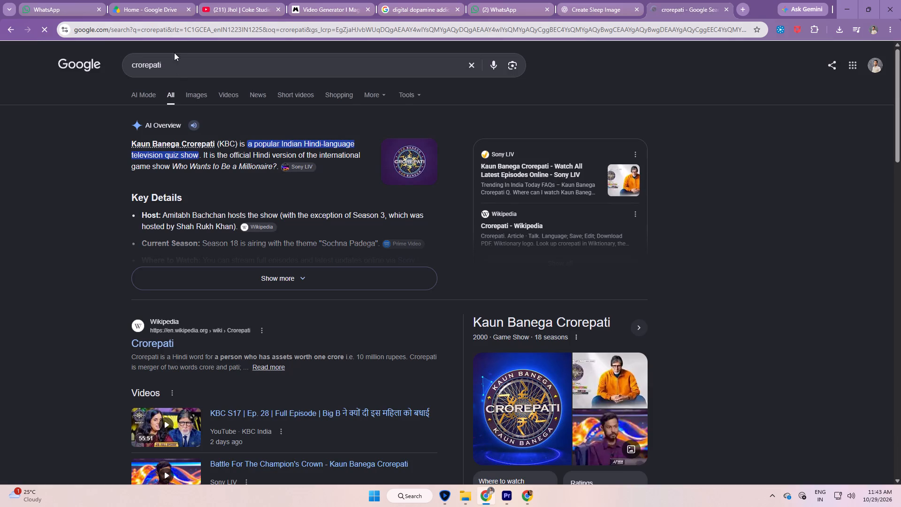
pyautogui.click(184, 65)
pyautogui.hotkey('ctrl', 'a')
pyautogui.hotkey('ctrl', 'c')
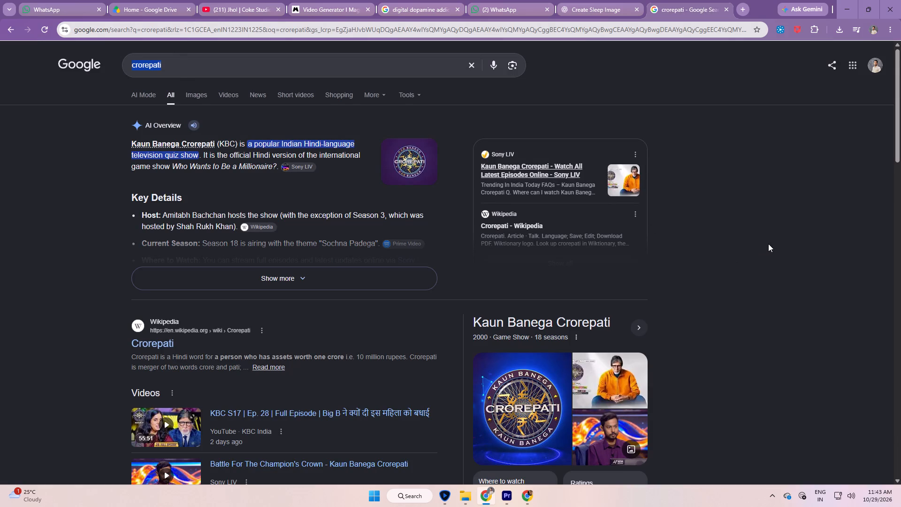
pyautogui.click(848, 9)
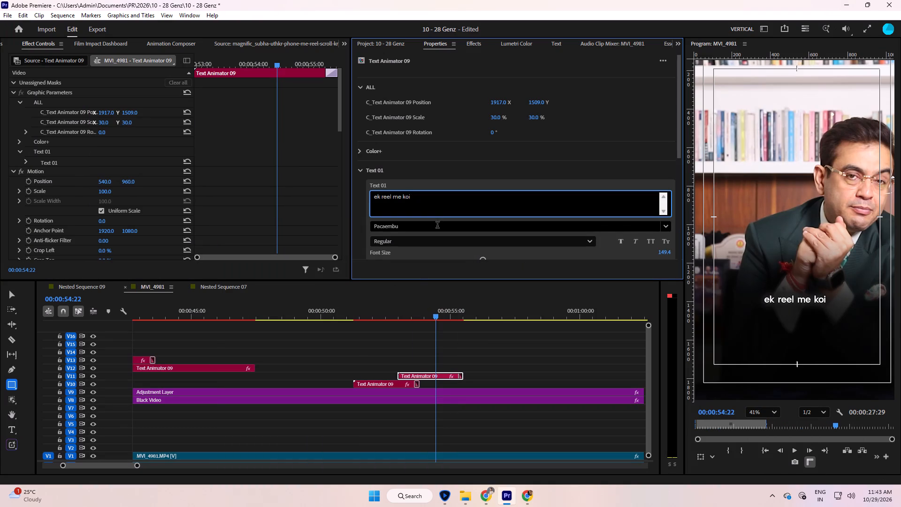
# Append the copied word to the V11 caption so it reads "ek reel me koi crorepati".
pyautogui.click(447, 205)
pyautogui.hotkey('ctrl', 'v')
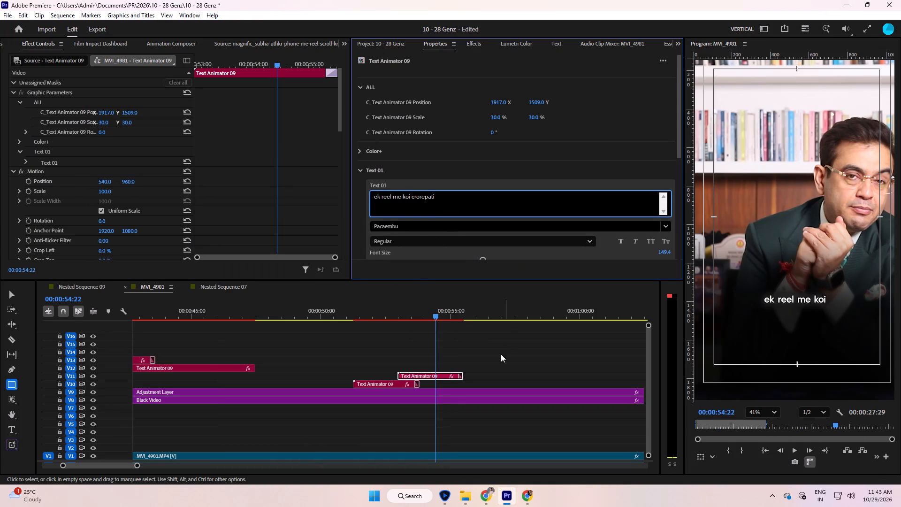
pyautogui.click(504, 351)
# Play the speech from about 00:00:52:25 and move the V11 caption about 2.5 seconds forward, clear of the V10 caption.
pyautogui.click(389, 313)
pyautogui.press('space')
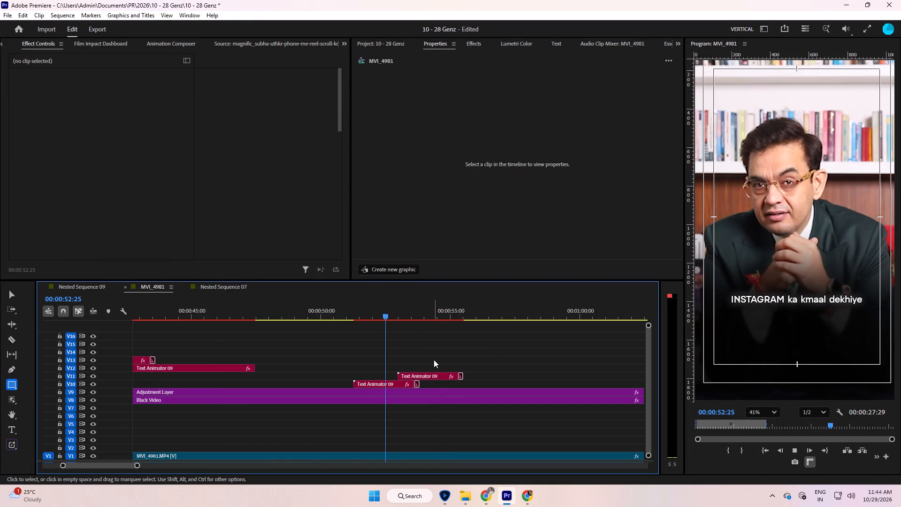
pyautogui.click(434, 360)
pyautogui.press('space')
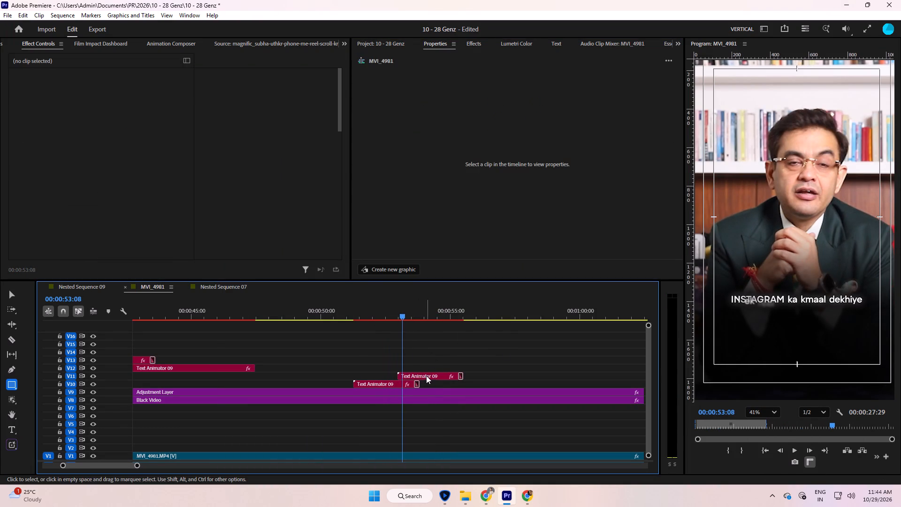
pyautogui.moveTo(426, 376); pyautogui.dragTo(496, 373)
pyautogui.click(431, 361)
# Replay the V10 caption from 00:00:51:17 and cut "ka kmaal dekhiye" from its text, leaving only "INSTAGRAM".
pyautogui.click(358, 317)
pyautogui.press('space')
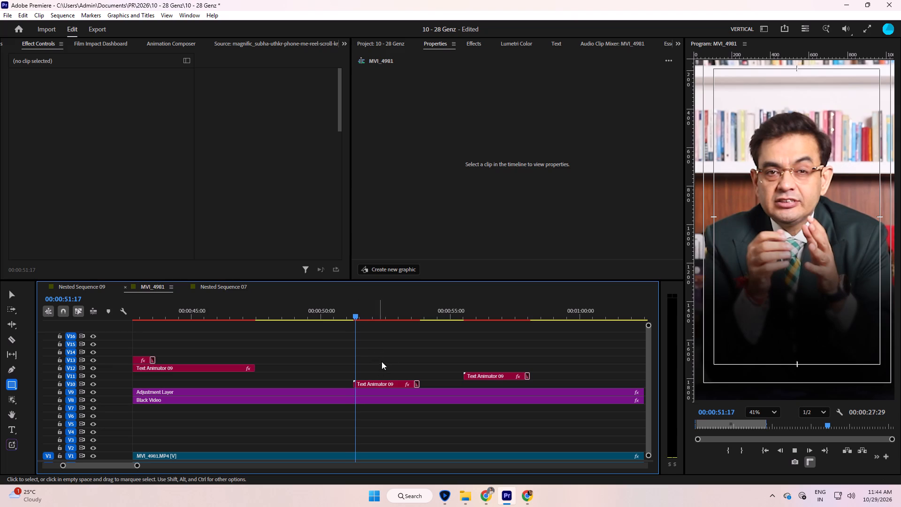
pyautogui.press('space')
pyautogui.click(389, 384)
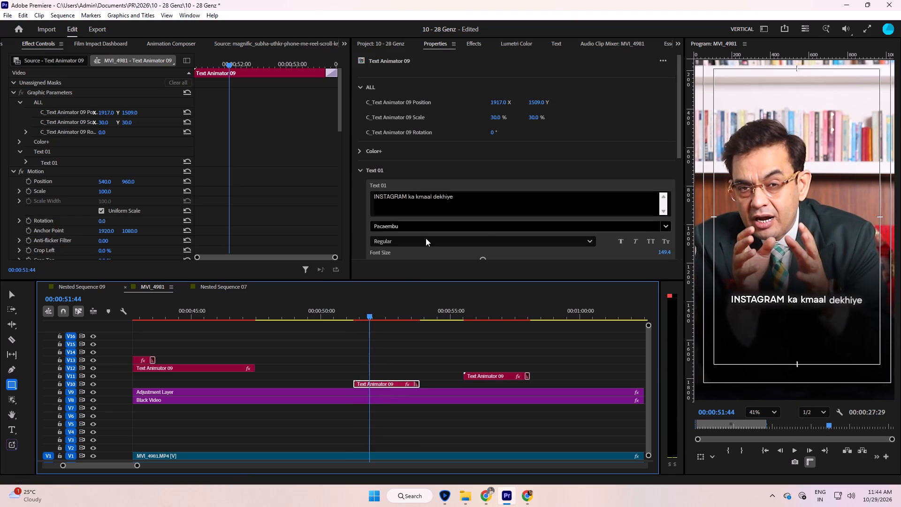
pyautogui.moveTo(408, 196); pyautogui.dragTo(605, 178)
pyautogui.hotkey('ctrl', 'x')
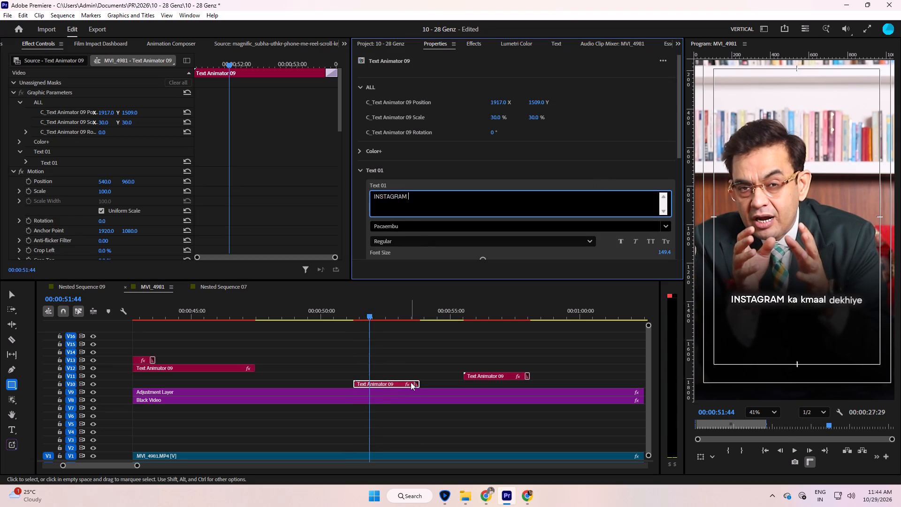
pyautogui.click(416, 374)
# Play the V10 "INSTAGRAM" caption from its start and raise its font size to 400.
pyautogui.press('Up')
pyautogui.click(392, 384)
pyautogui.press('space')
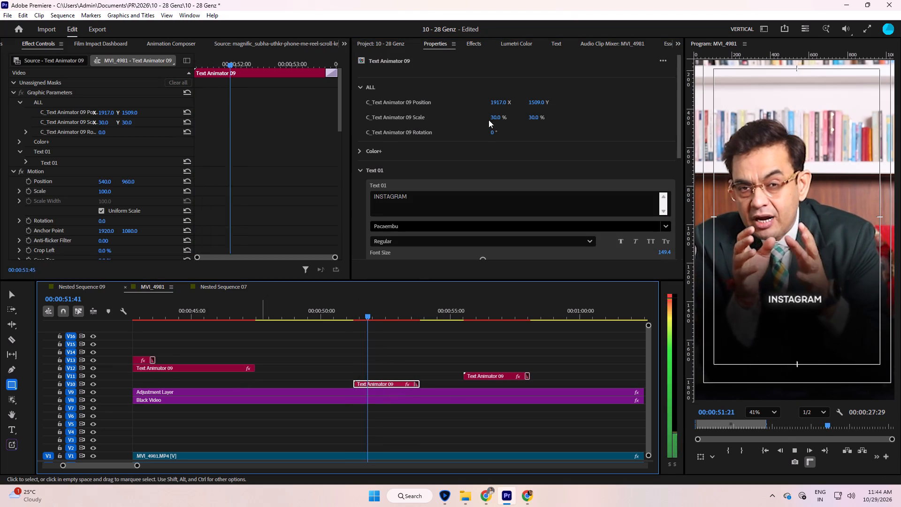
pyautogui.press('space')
pyautogui.scroll(-7, 561, 136)
pyautogui.moveTo(584, 196); pyautogui.dragTo(683, 207)
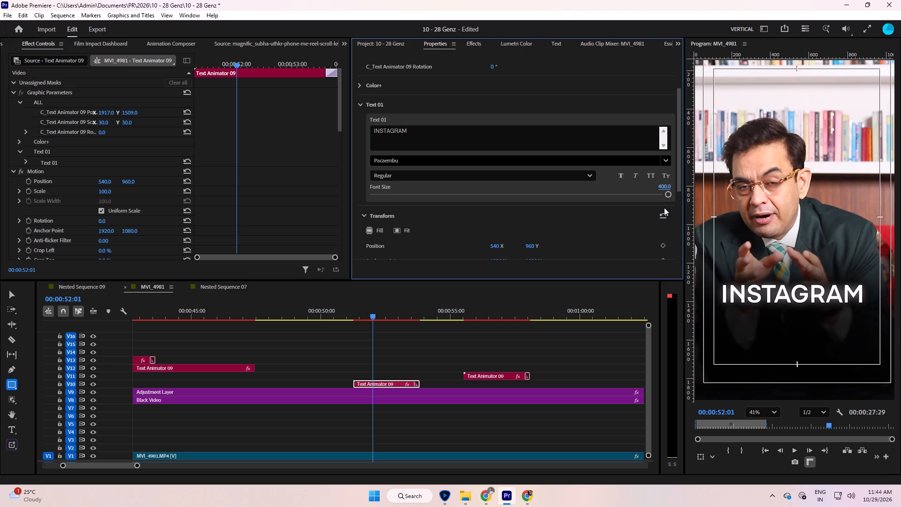
# Shift the "INSTAGRAM" caption horizontally by setting its Text Animator X position to 1946.
pyautogui.scroll(13, 570, 73)
pyautogui.scroll(5, 540, 124)
pyautogui.moveTo(500, 101); pyautogui.dragTo(501, 101)
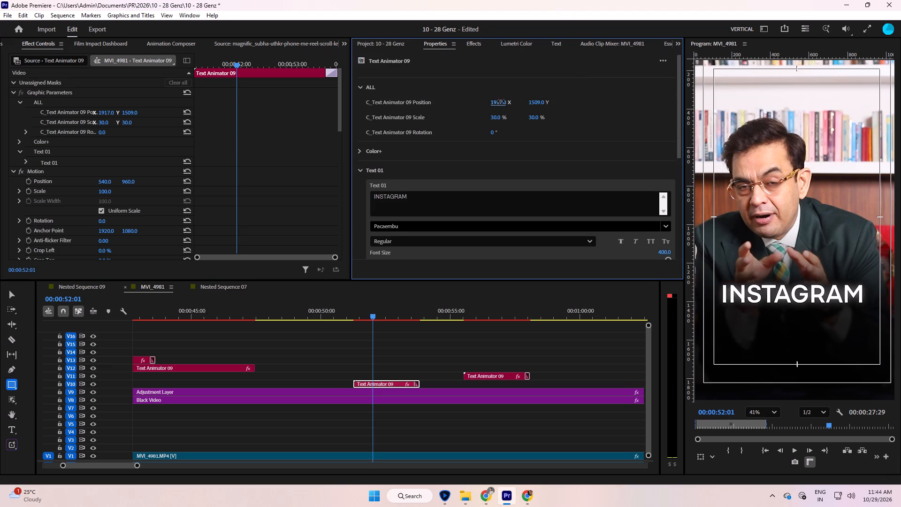
pyautogui.moveTo(501, 101); pyautogui.dragTo(515, 102)
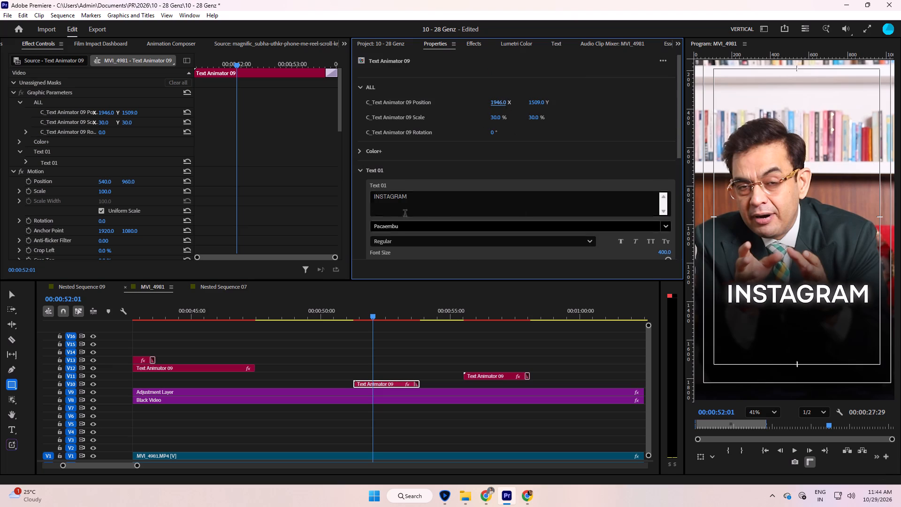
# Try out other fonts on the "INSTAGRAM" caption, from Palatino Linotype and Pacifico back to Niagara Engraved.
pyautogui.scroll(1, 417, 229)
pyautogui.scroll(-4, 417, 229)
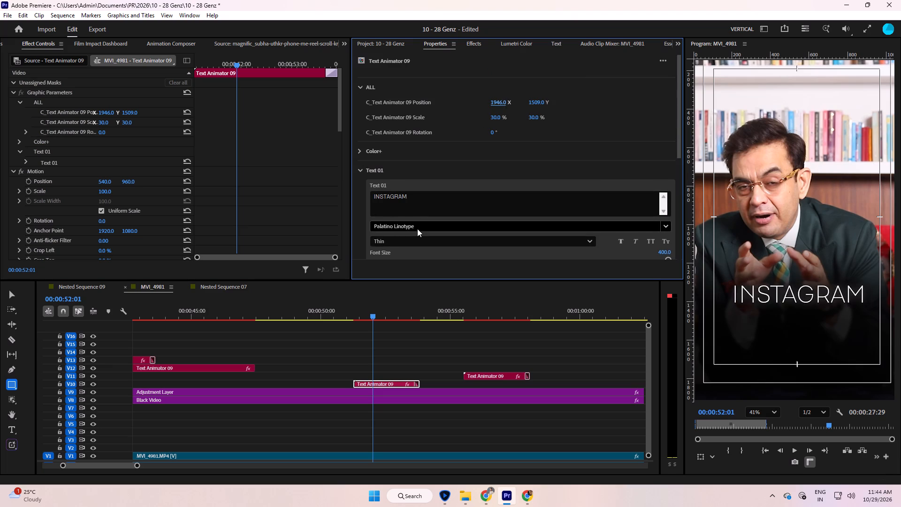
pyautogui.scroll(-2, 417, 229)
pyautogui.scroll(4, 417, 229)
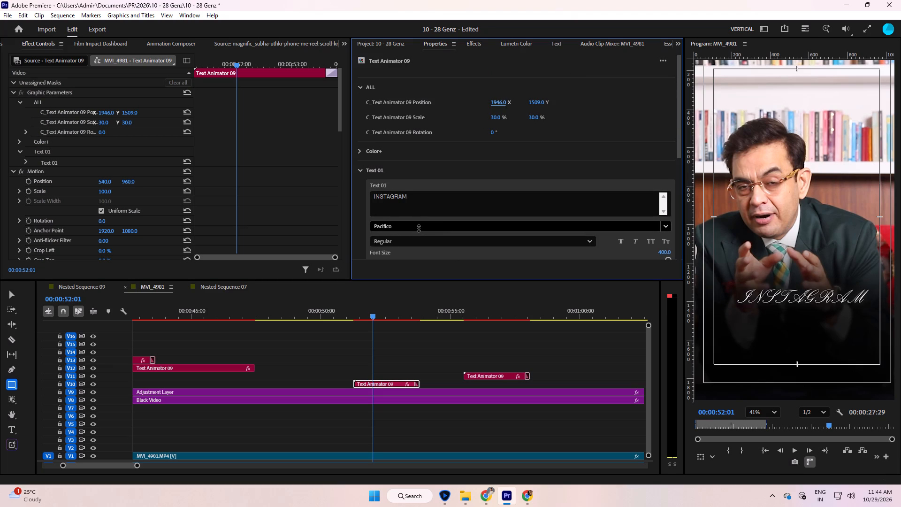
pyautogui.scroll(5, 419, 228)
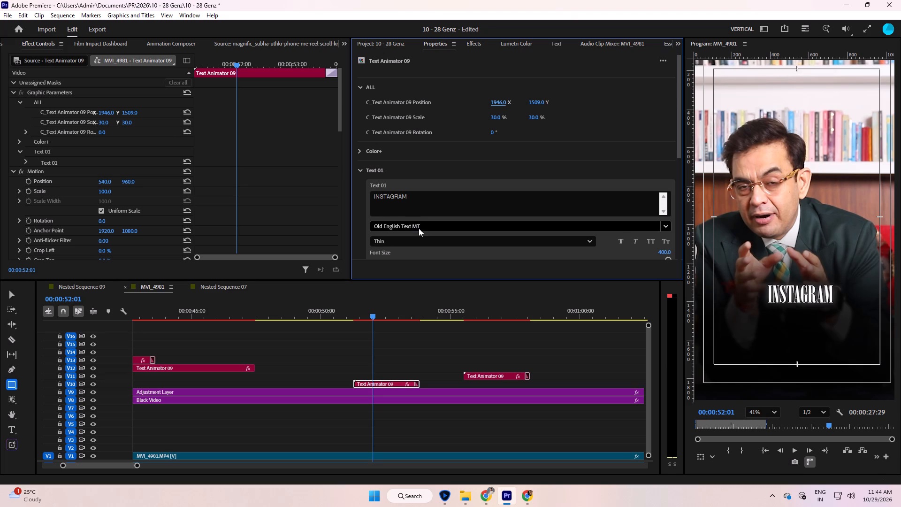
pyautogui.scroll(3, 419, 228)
# Preview the fonts beginning with A on the "INSTAGRAM" caption and set it to Articulat CF.
pyautogui.click(419, 228)
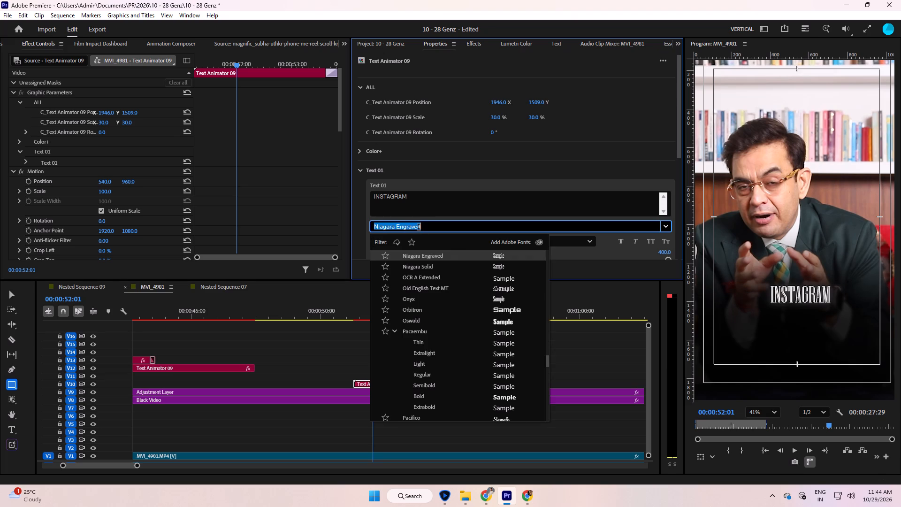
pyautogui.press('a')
pyautogui.click(446, 259)
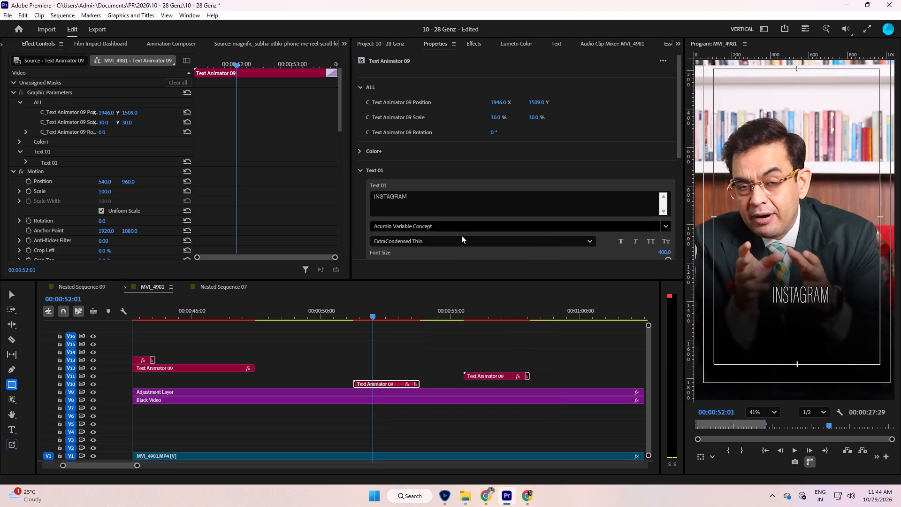
pyautogui.scroll(-7, 438, 224)
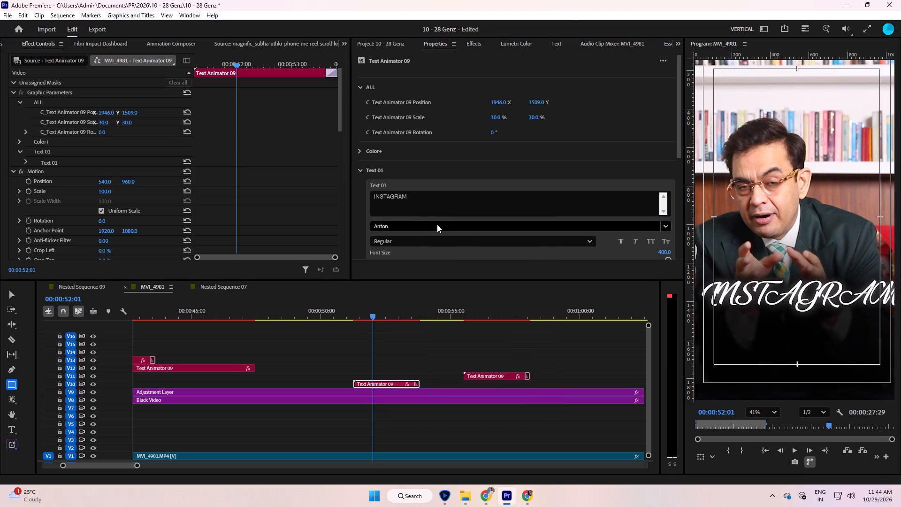
pyautogui.scroll(-4, 437, 224)
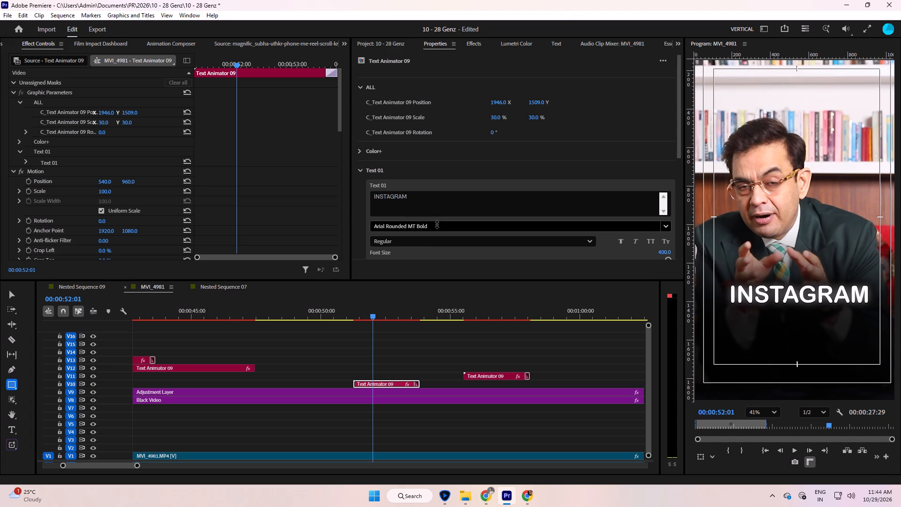
pyautogui.scroll(-2, 437, 224)
pyautogui.scroll(1, 437, 224)
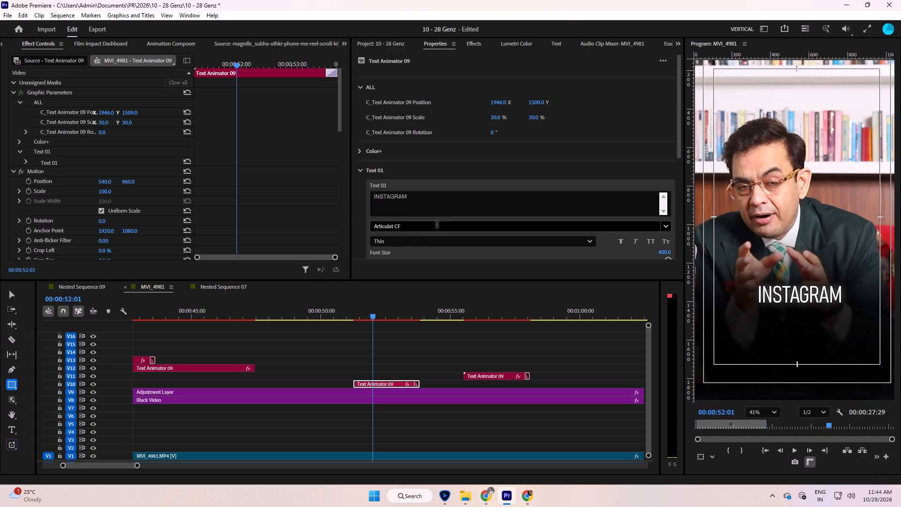
# Set the "INSTAGRAM" caption's Articulat CF font style to Medium Oblique.
pyautogui.scroll(-5, 431, 243)
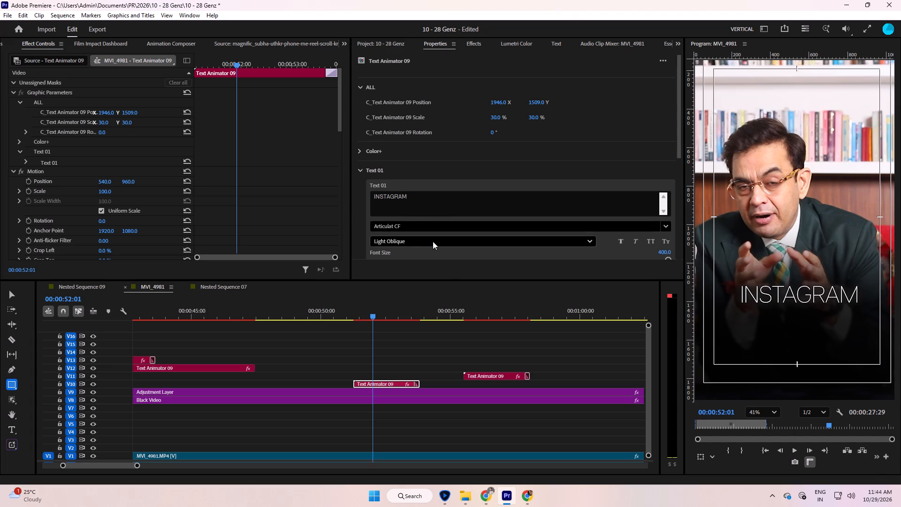
pyautogui.scroll(-5, 433, 241)
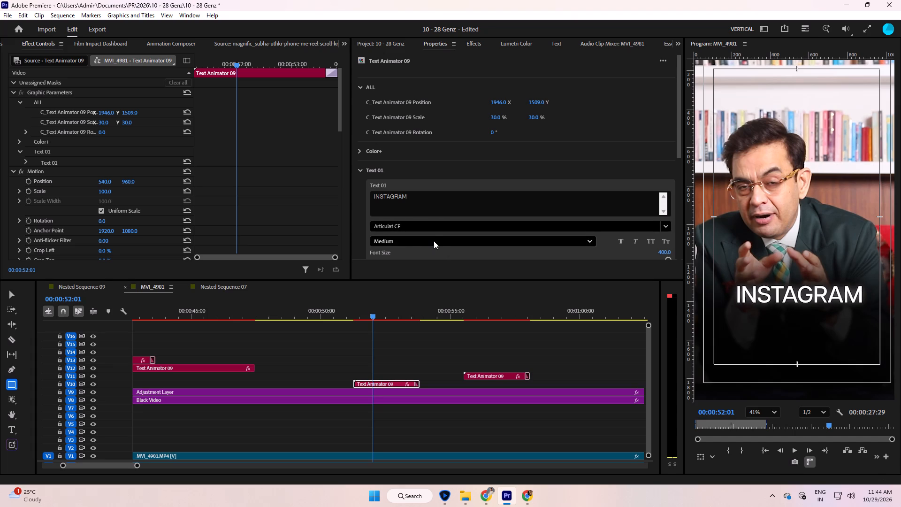
pyautogui.scroll(-1, 434, 241)
pyautogui.scroll(-2, 520, 133)
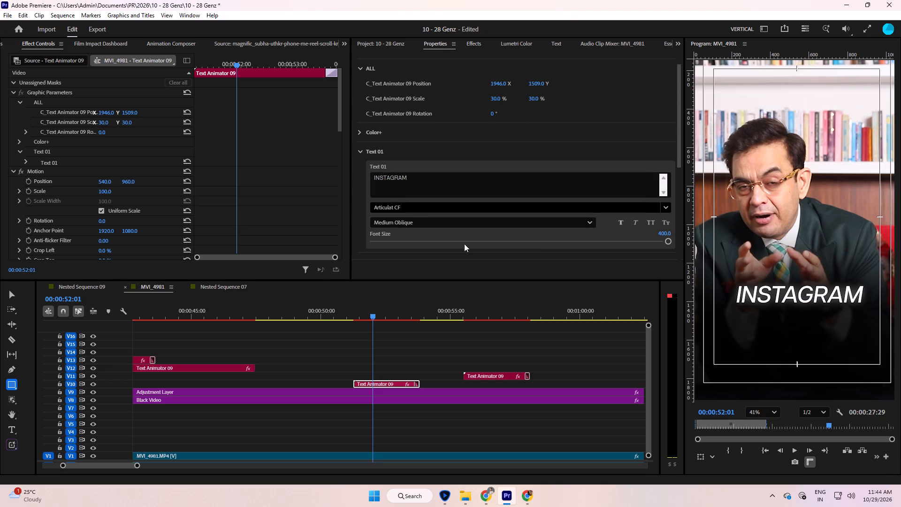
# Scale the "INSTAGRAM" caption to 36%, position it at X 1933 and Y 1470, and save the project.
pyautogui.scroll(6, 611, 107)
pyautogui.moveTo(500, 120); pyautogui.dragTo(504, 119)
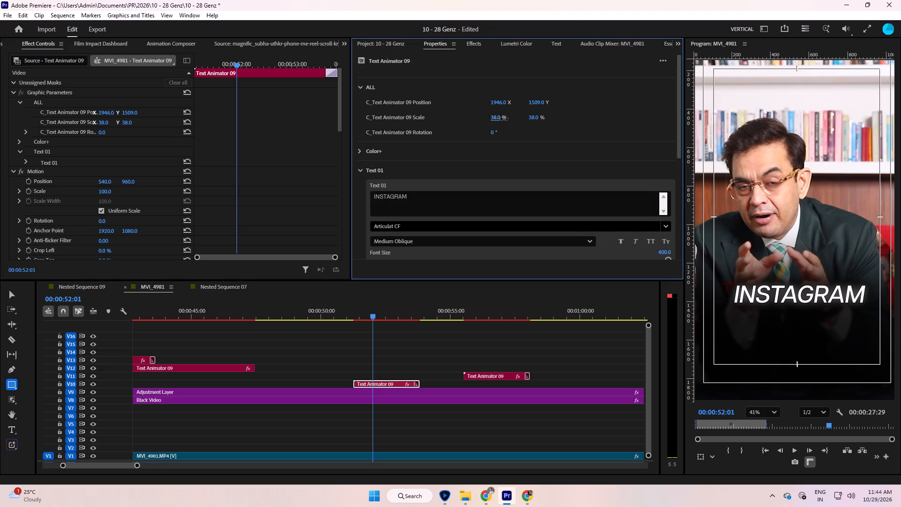
pyautogui.moveTo(504, 119); pyautogui.dragTo(506, 122)
pyautogui.moveTo(503, 104); pyautogui.dragTo(497, 106)
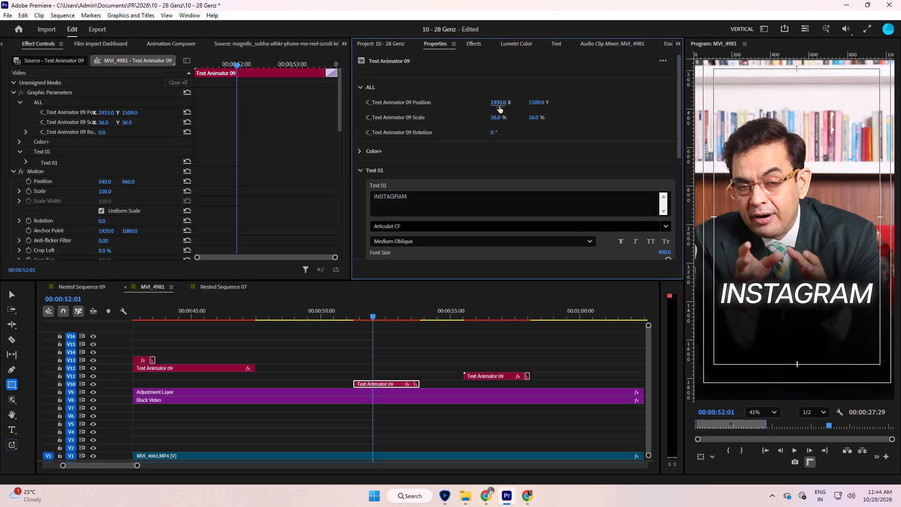
pyautogui.moveTo(537, 103); pyautogui.dragTo(523, 108)
pyautogui.hotkey('ctrl', 's')
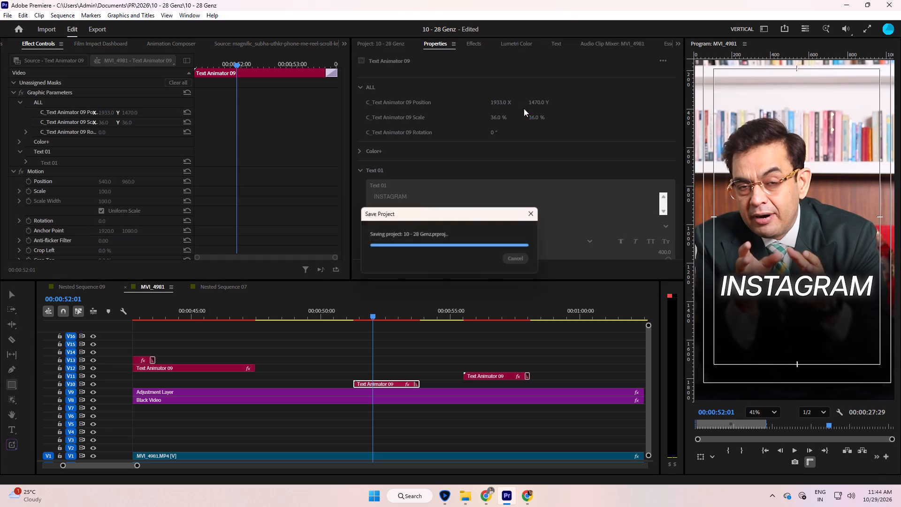
# Duplicate the "ek reel me koi crorepati" caption on V11 so the copy starts at 00:00:51:41.
pyautogui.click(418, 359)
pyautogui.press('Up')
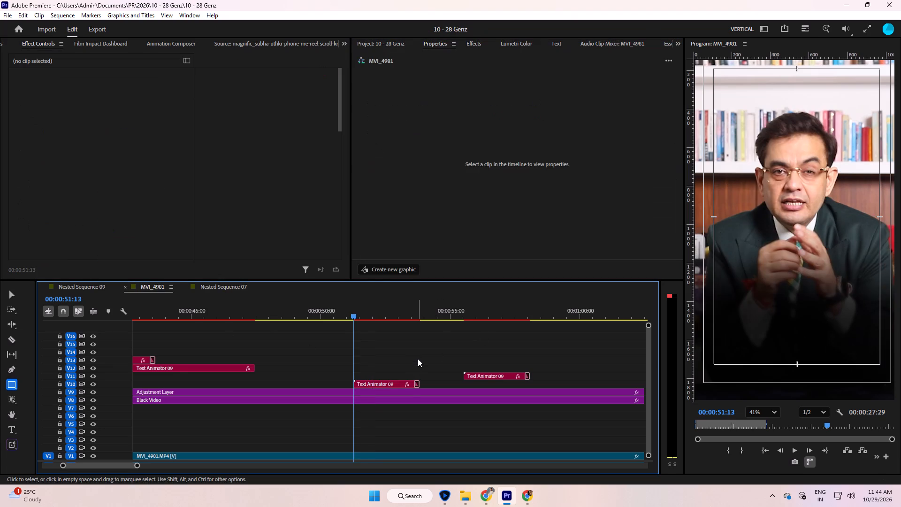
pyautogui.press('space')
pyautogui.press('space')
pyautogui.click(360, 307)
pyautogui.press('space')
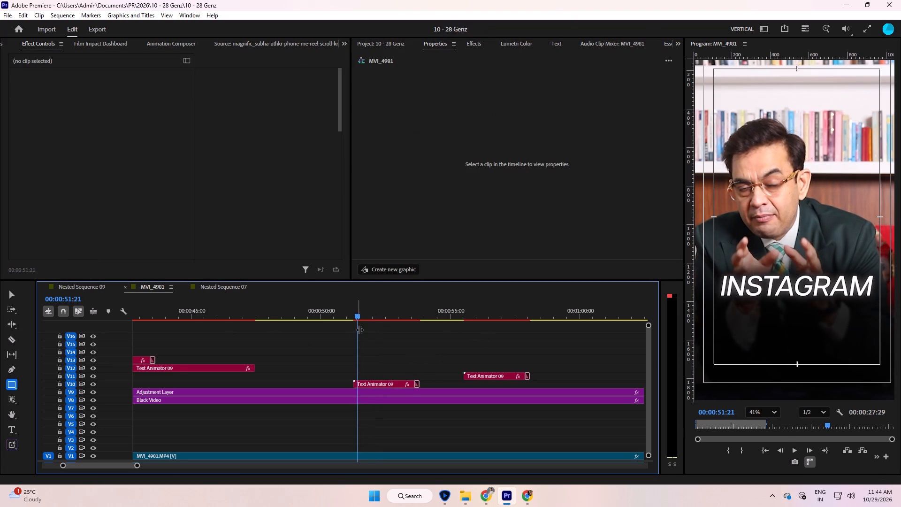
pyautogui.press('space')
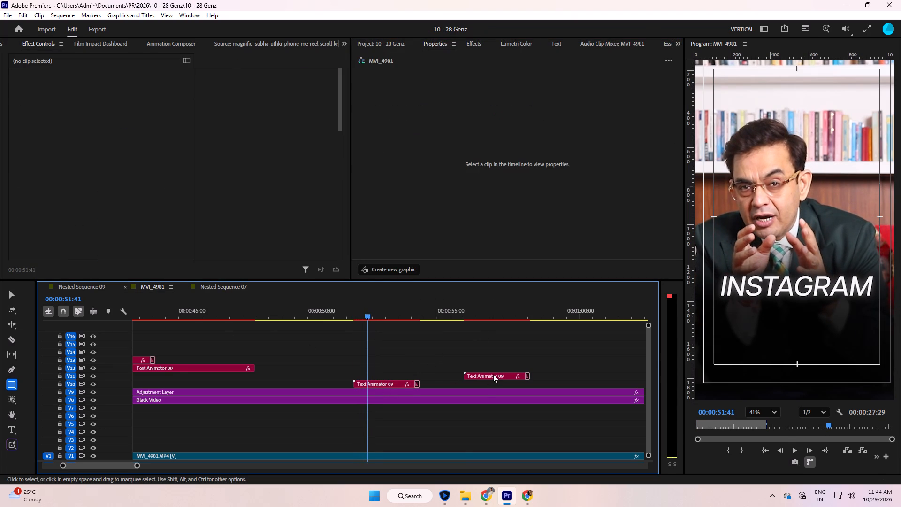
pyautogui.keyDown('alt'); pyautogui.moveTo(493, 374); pyautogui.dragTo(394, 375); pyautogui.keyUp('alt')
pyautogui.click(394, 375)
# Replace the copied caption's text with "ka kmal dekhiye".
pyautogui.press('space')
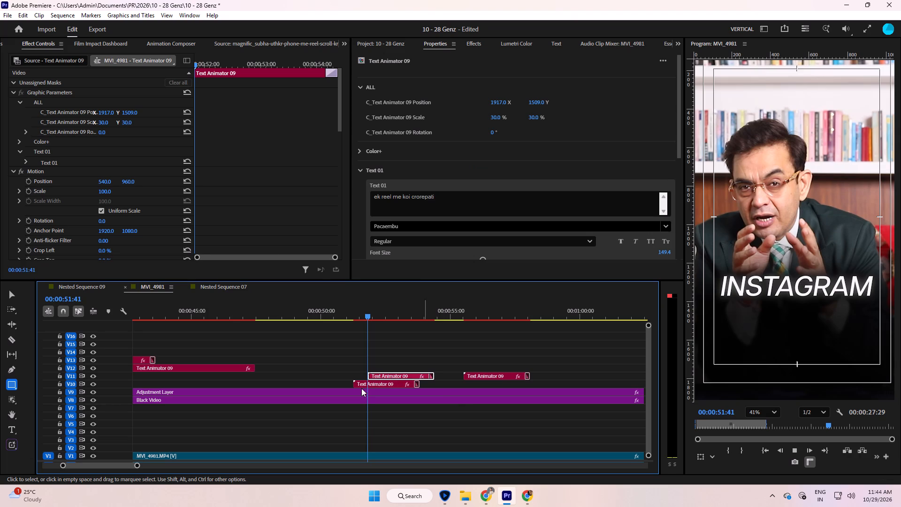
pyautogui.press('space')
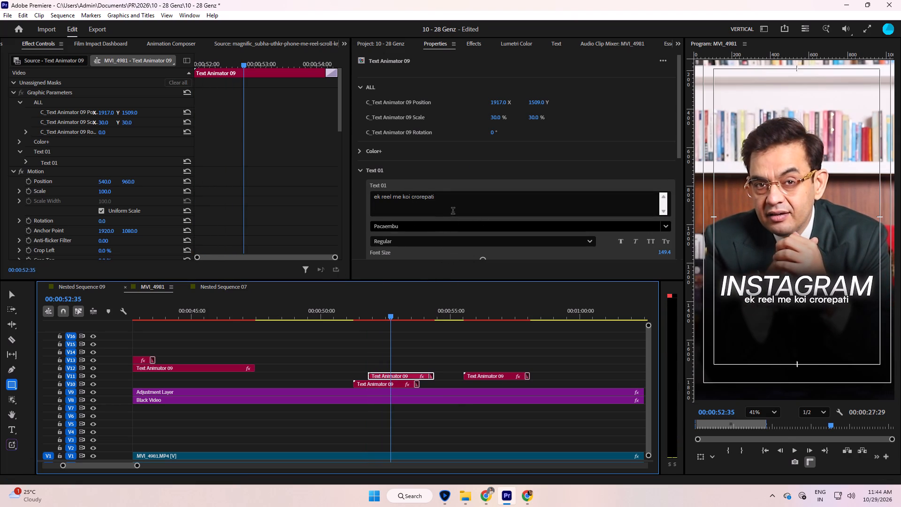
pyautogui.click(454, 202)
pyautogui.hotkey('ctrl', 'a')
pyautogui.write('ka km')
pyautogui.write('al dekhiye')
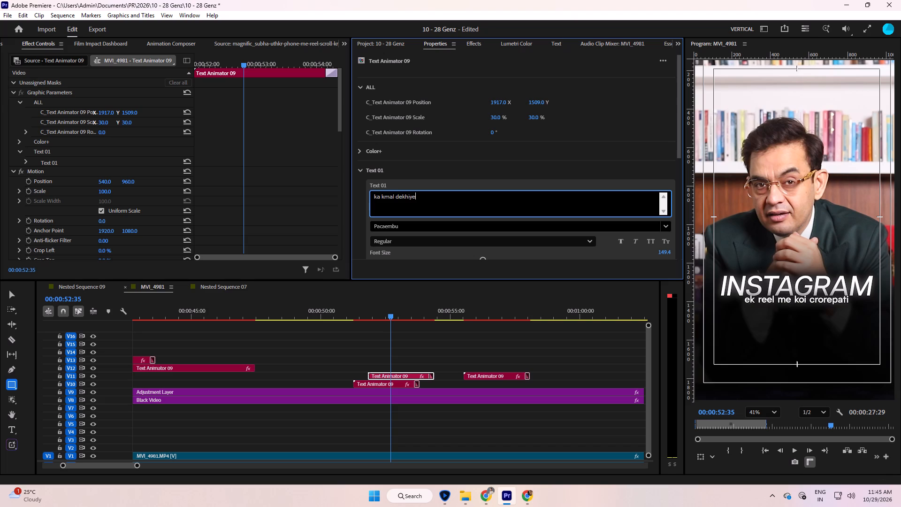
pyautogui.click(365, 231)
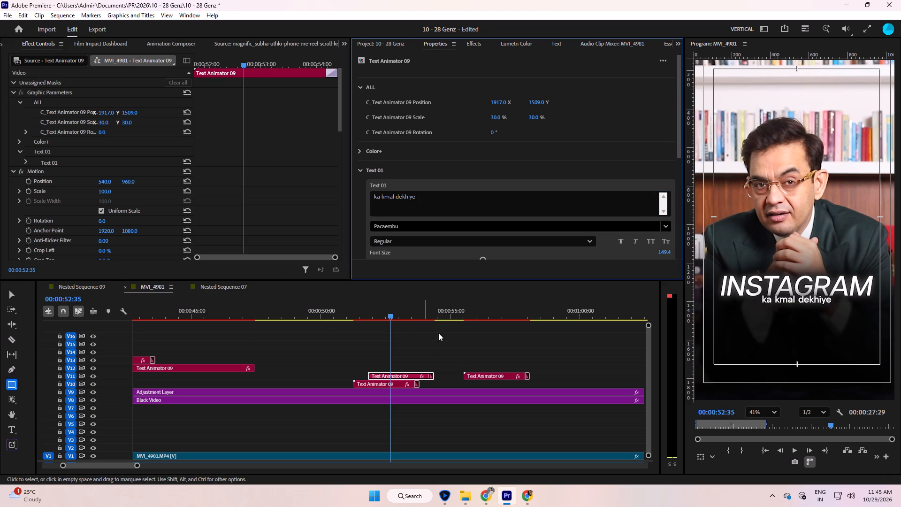
# Space the two captions vertically, setting "INSTAGRAM" to Y 1505 and "ka kmal dekhiye" to Y 1559, and save the project.
pyautogui.click(414, 375)
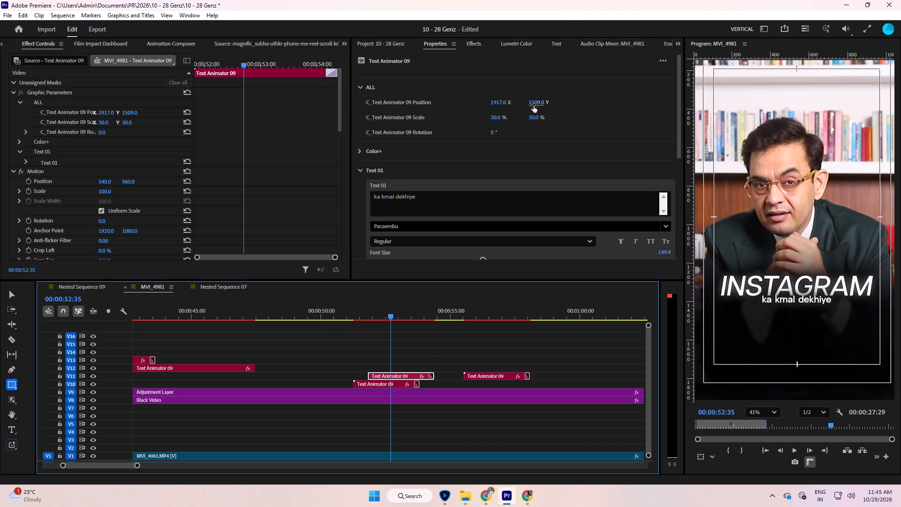
pyautogui.moveTo(536, 105); pyautogui.dragTo(557, 104)
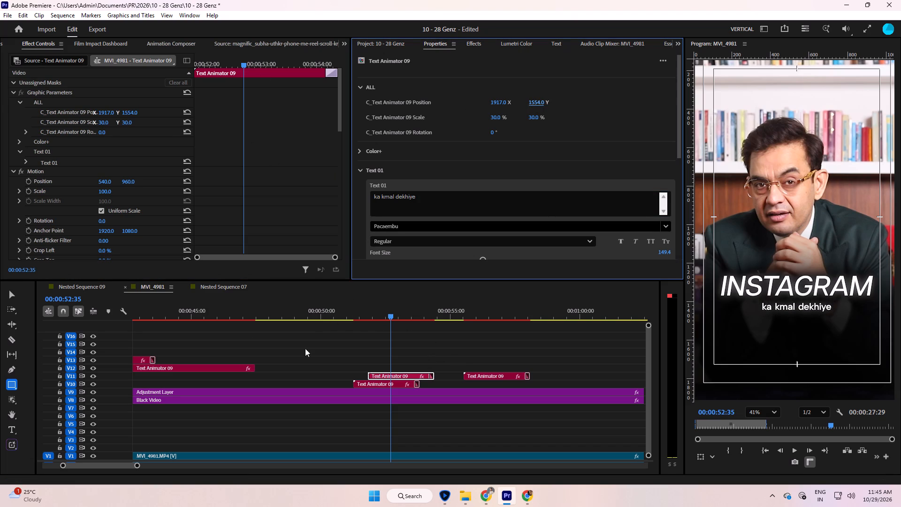
pyautogui.click(388, 382)
pyautogui.moveTo(539, 104); pyautogui.dragTo(547, 104)
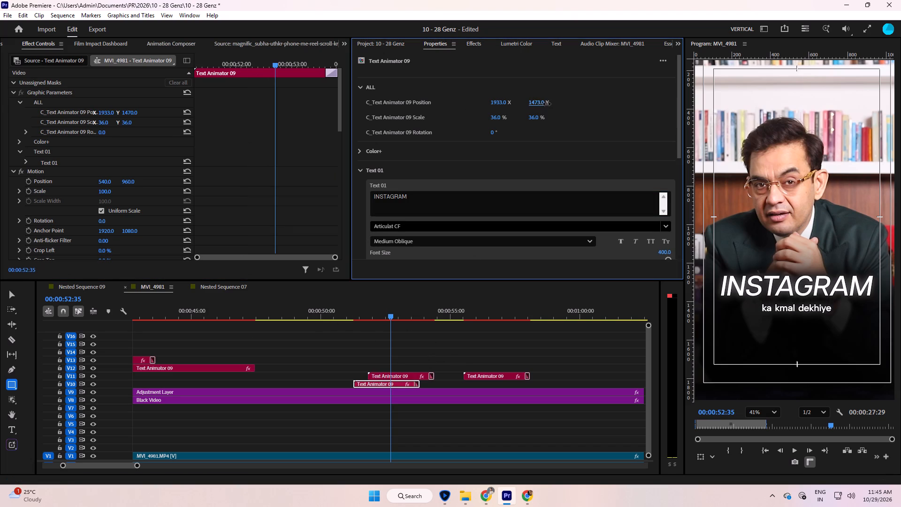
pyautogui.moveTo(547, 104); pyautogui.dragTo(556, 103)
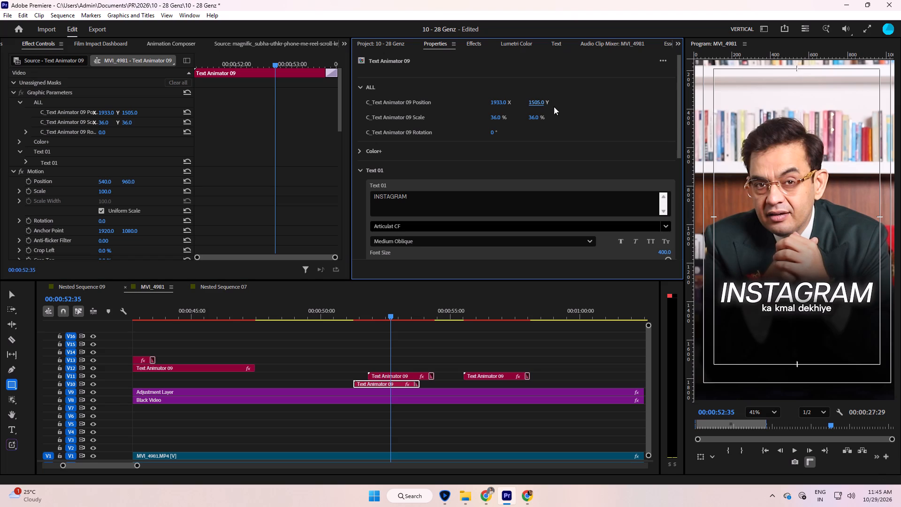
pyautogui.hotkey('ctrl', 's')
pyautogui.click(415, 378)
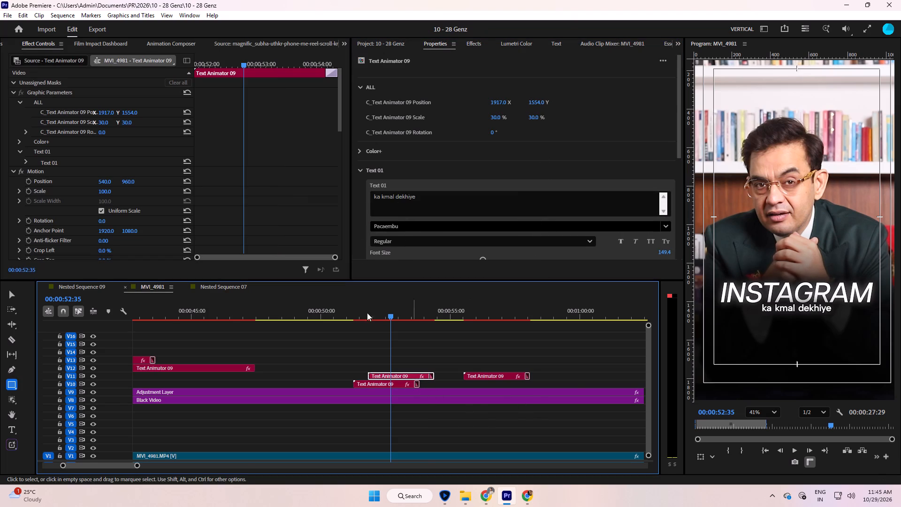
pyautogui.click(543, 103)
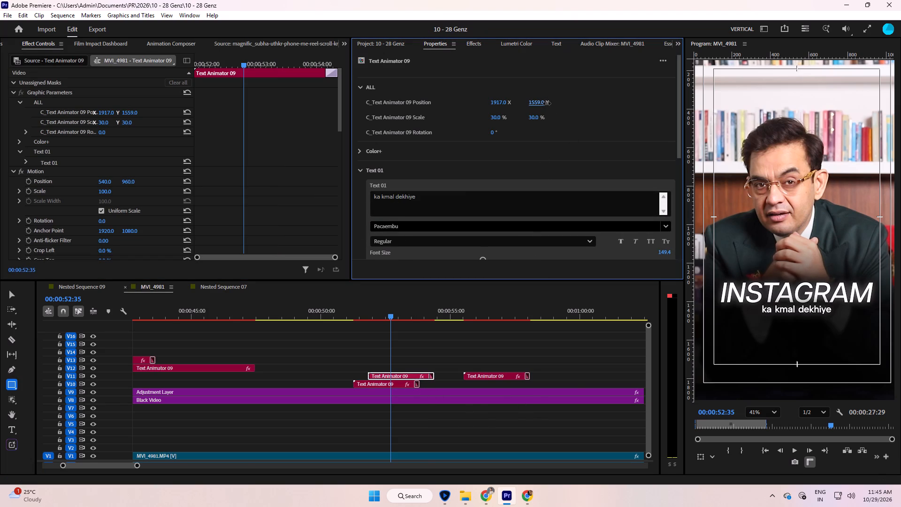
pyautogui.hotkey('ctrl', 's')
# Play back the two captions briefly and apply the Ramp preset to the "INSTAGRAM" caption.
pyautogui.click(450, 346)
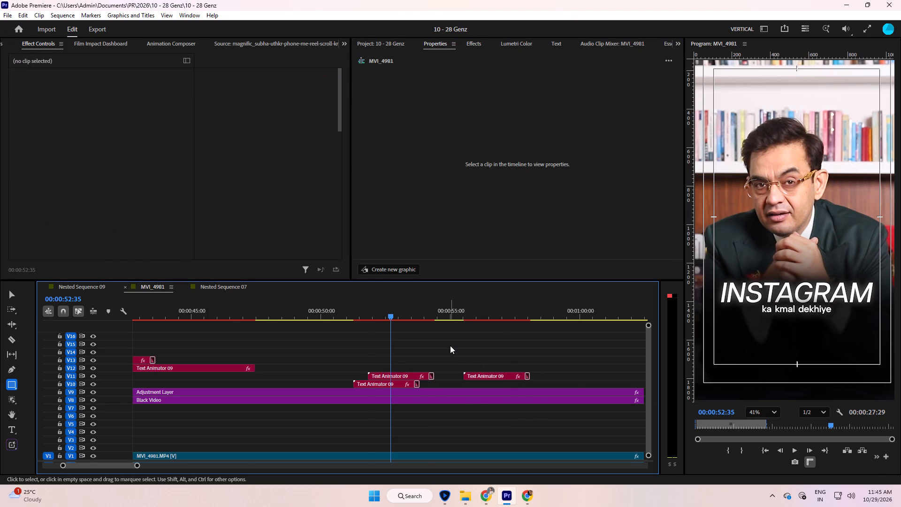
pyautogui.press('Up')
pyautogui.click(386, 385)
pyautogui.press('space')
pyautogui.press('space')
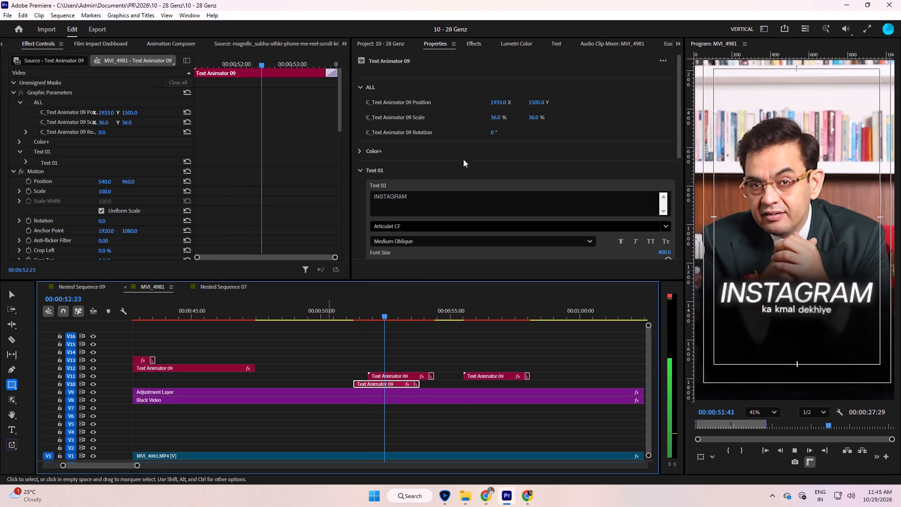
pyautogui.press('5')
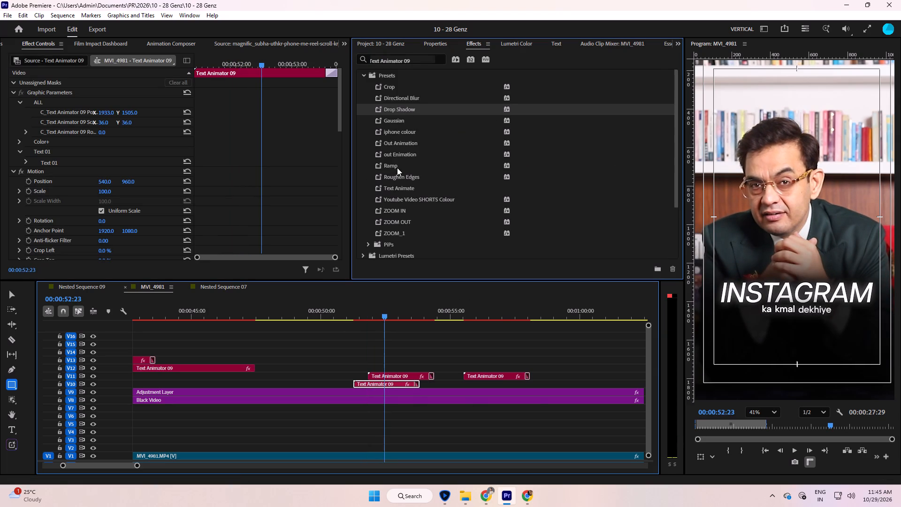
pyautogui.moveTo(397, 162); pyautogui.dragTo(389, 385)
# Reorder the "INSTAGRAM" caption's effects so Ramp sits directly below the white Drop Shadow and above the black Drop Shadows.
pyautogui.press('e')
pyautogui.scroll(-3, 261, 152)
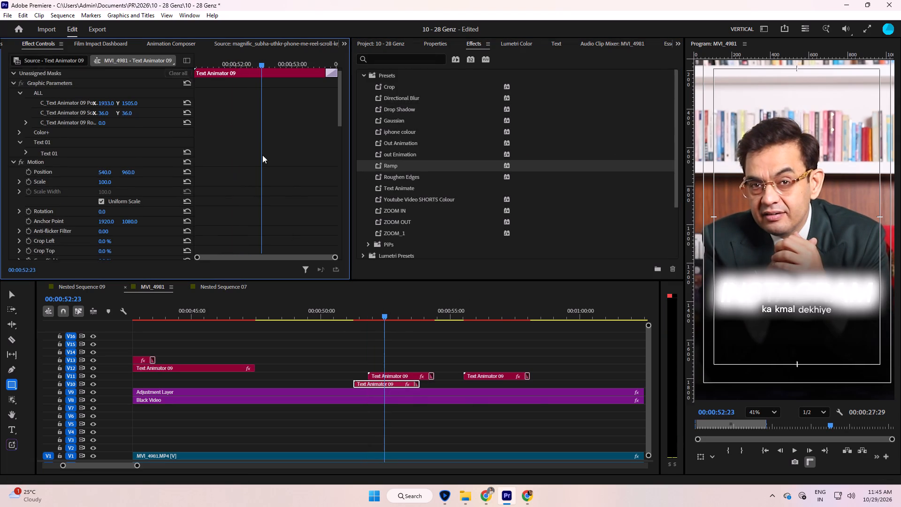
pyautogui.scroll(-15, 262, 155)
pyautogui.scroll(-18, 259, 175)
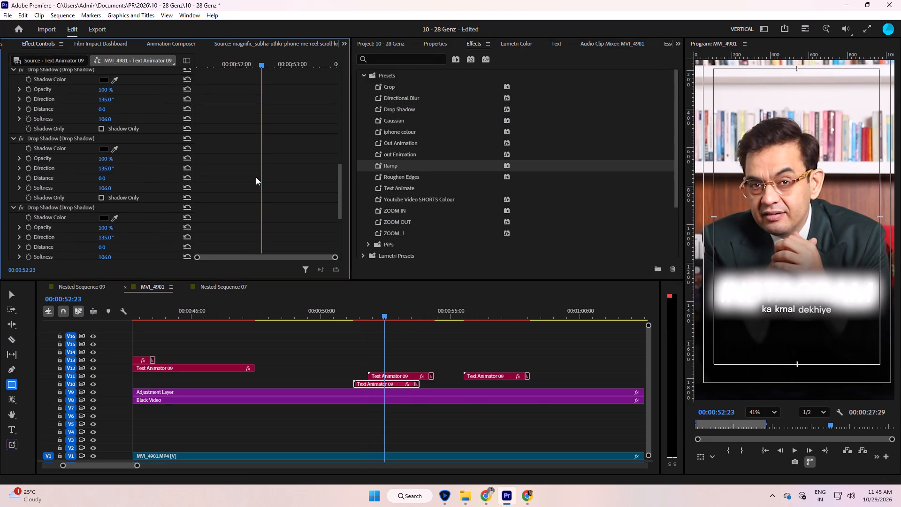
pyautogui.scroll(-8, 256, 177)
pyautogui.moveTo(47, 189); pyautogui.dragTo(60, 80)
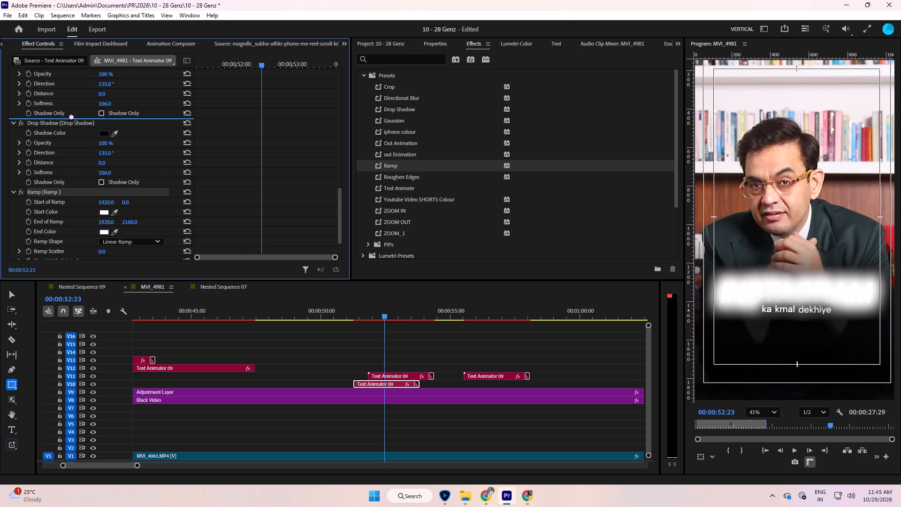
pyautogui.scroll(8, 90, 164)
pyautogui.scroll(-4, 63, 224)
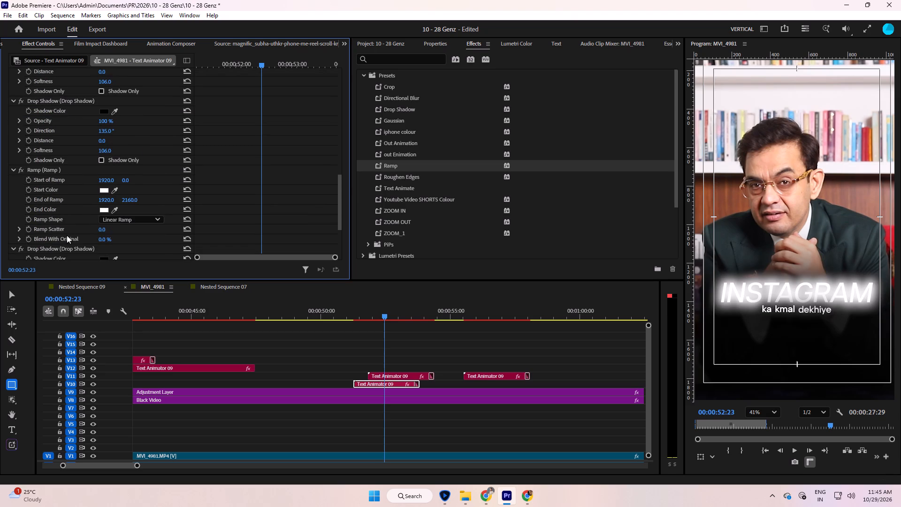
pyautogui.scroll(-8, 72, 235)
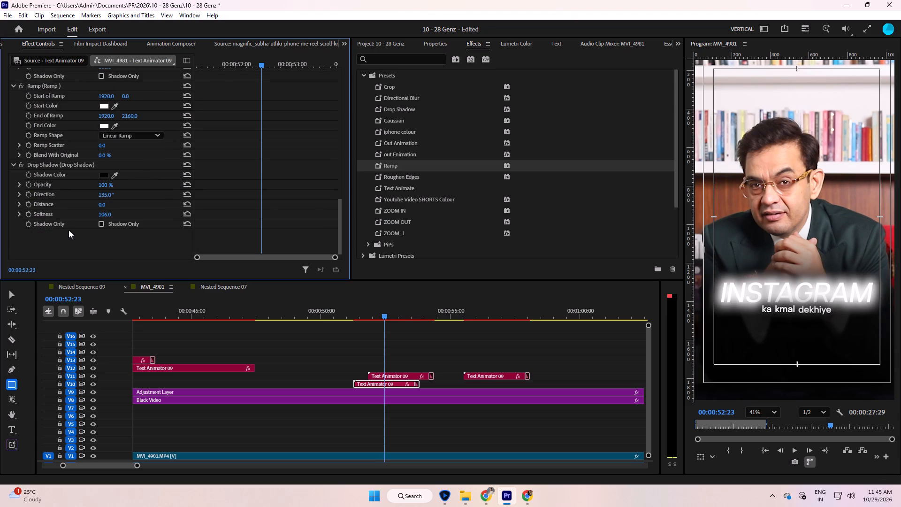
pyautogui.scroll(16, 69, 230)
pyautogui.moveTo(62, 234); pyautogui.dragTo(58, 113)
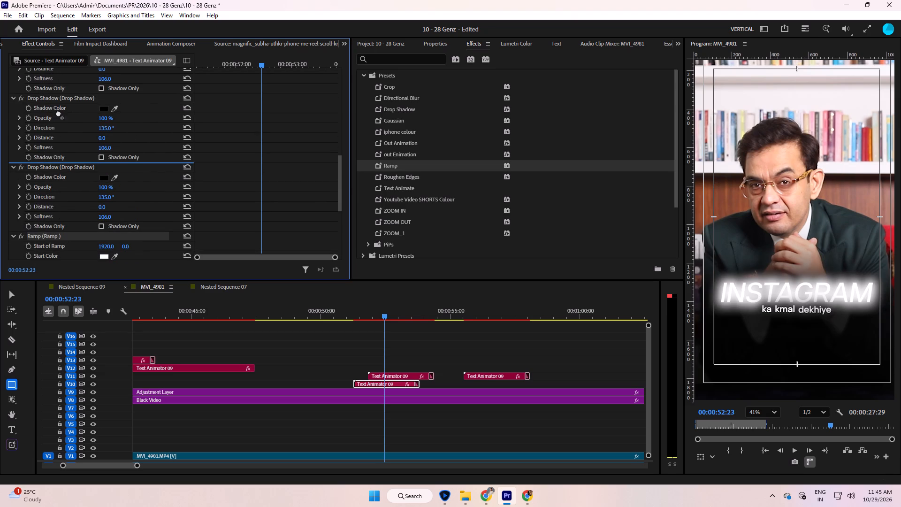
pyautogui.moveTo(58, 113); pyautogui.dragTo(58, 91)
pyautogui.scroll(8, 213, 167)
pyautogui.scroll(-3, 242, 172)
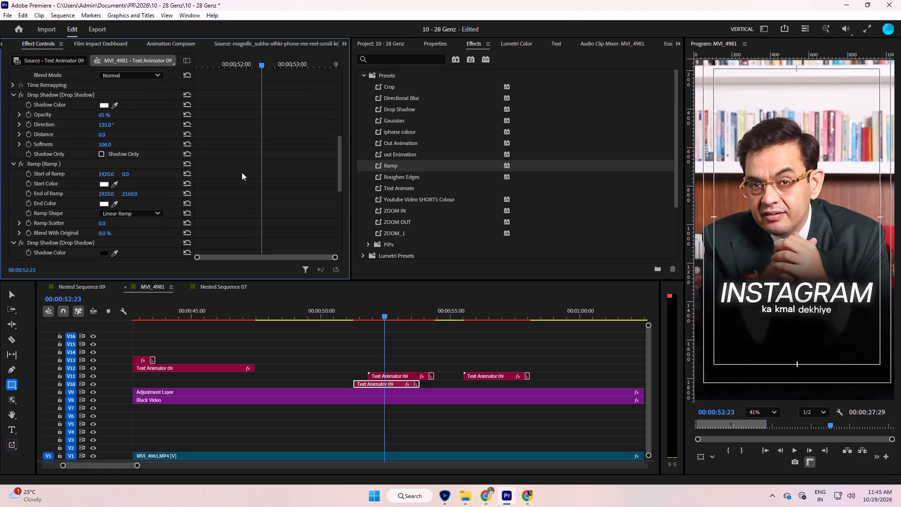
pyautogui.scroll(-3, 242, 172)
pyautogui.scroll(4, 251, 175)
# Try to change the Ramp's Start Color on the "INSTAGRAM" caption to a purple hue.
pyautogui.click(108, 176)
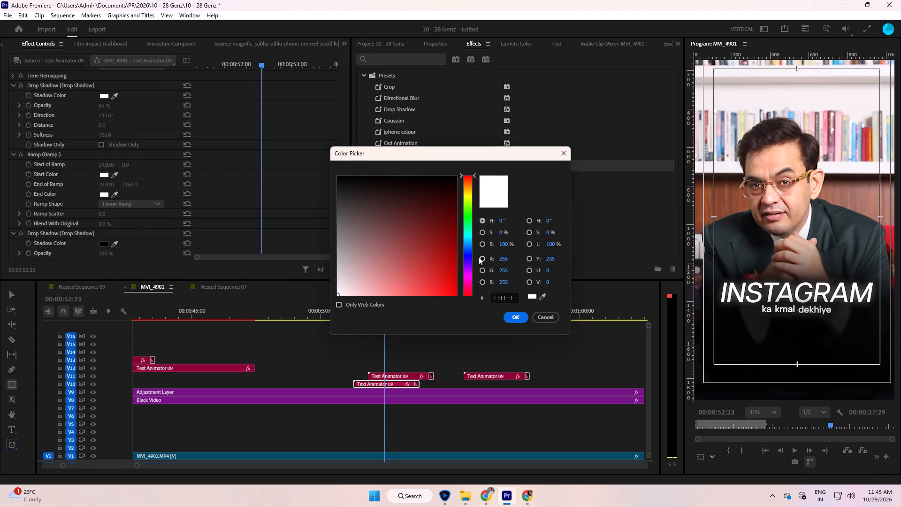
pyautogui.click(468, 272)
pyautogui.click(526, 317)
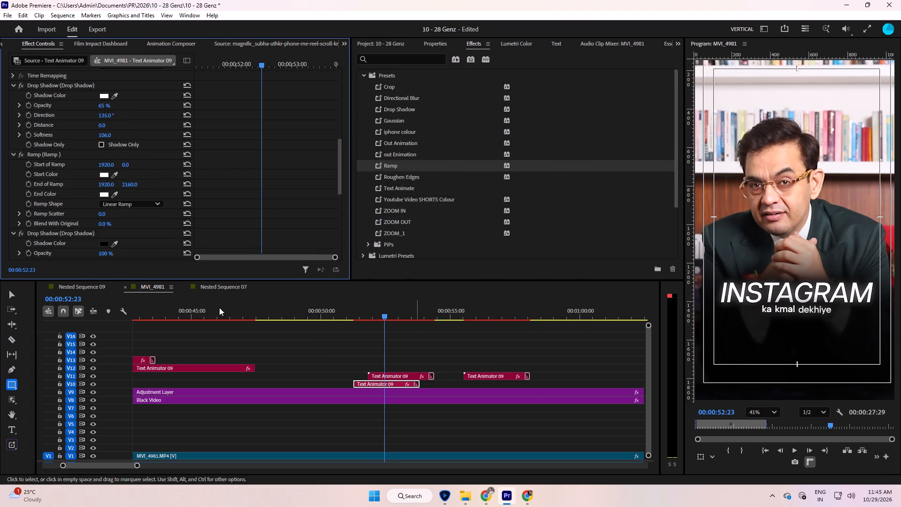
# Set the Ramp's End Color on the "INSTAGRAM" caption to a fully saturated magenta-purple.
pyautogui.click(106, 196)
pyautogui.moveTo(384, 246); pyautogui.dragTo(508, 347)
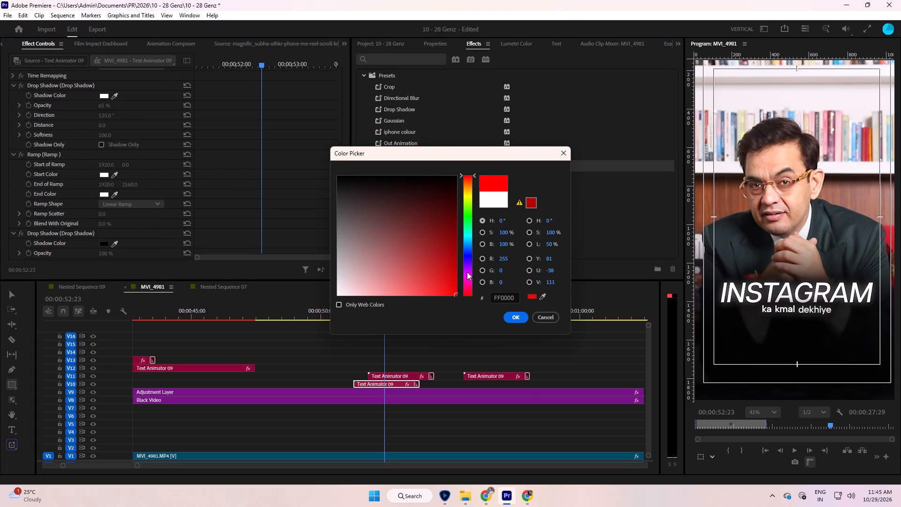
pyautogui.click(469, 272)
pyautogui.click(518, 316)
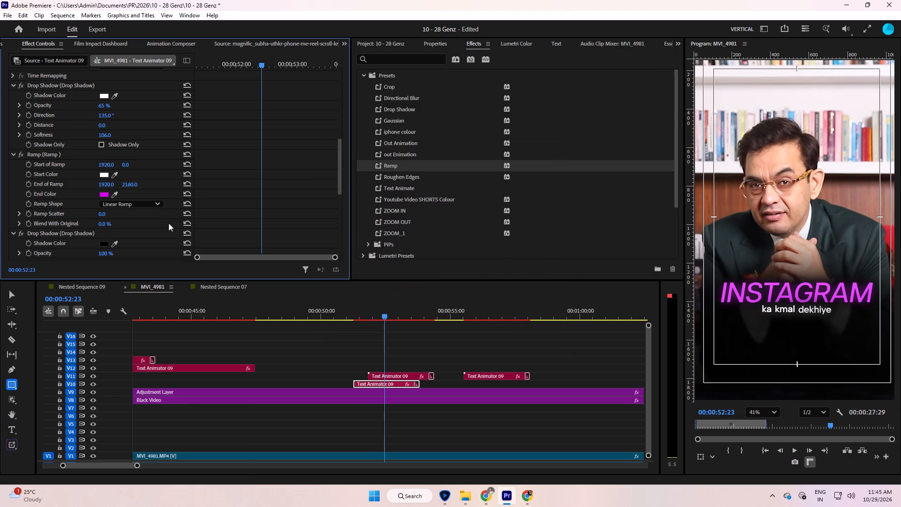
# Set the start color of the Ramp effect on the INSTAGRAM caption to a crimson red.
pyautogui.click(105, 172)
pyautogui.click(105, 175)
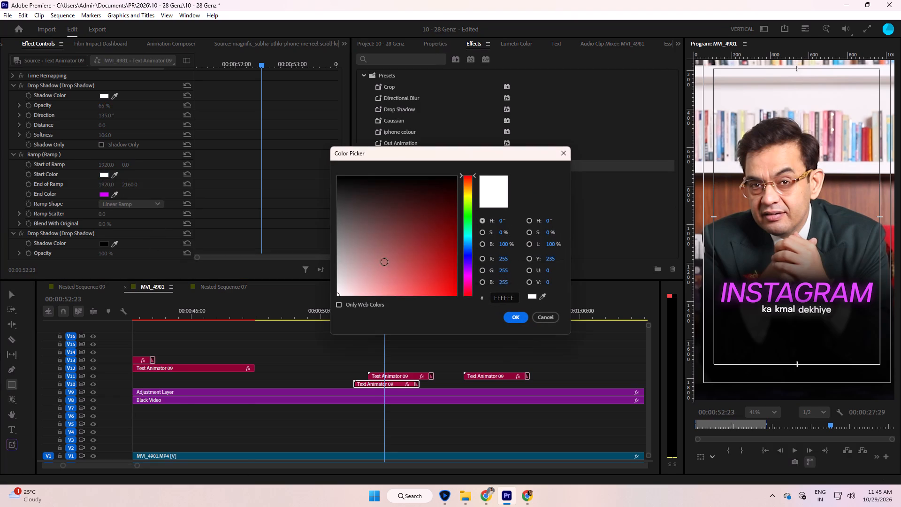
pyautogui.moveTo(473, 278); pyautogui.dragTo(474, 291)
pyautogui.moveTo(440, 280); pyautogui.dragTo(470, 289)
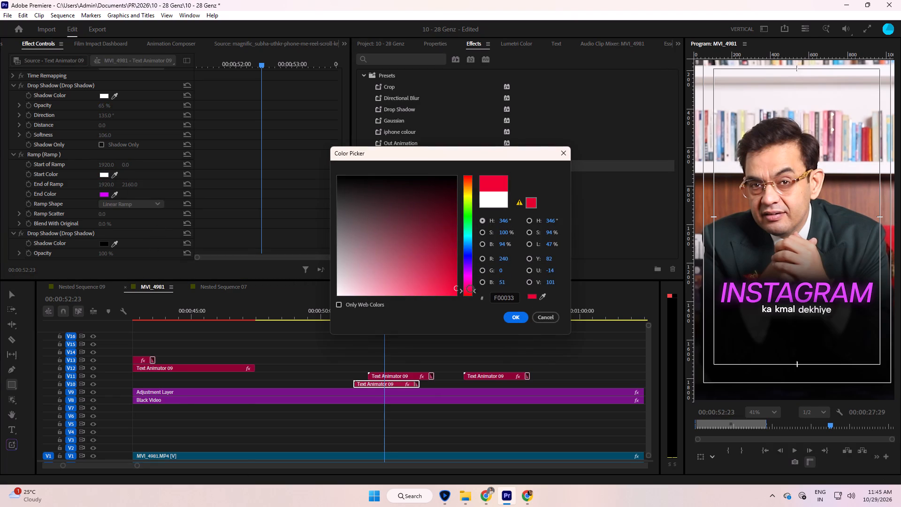
pyautogui.moveTo(470, 289); pyautogui.dragTo(452, 283)
pyautogui.click(522, 318)
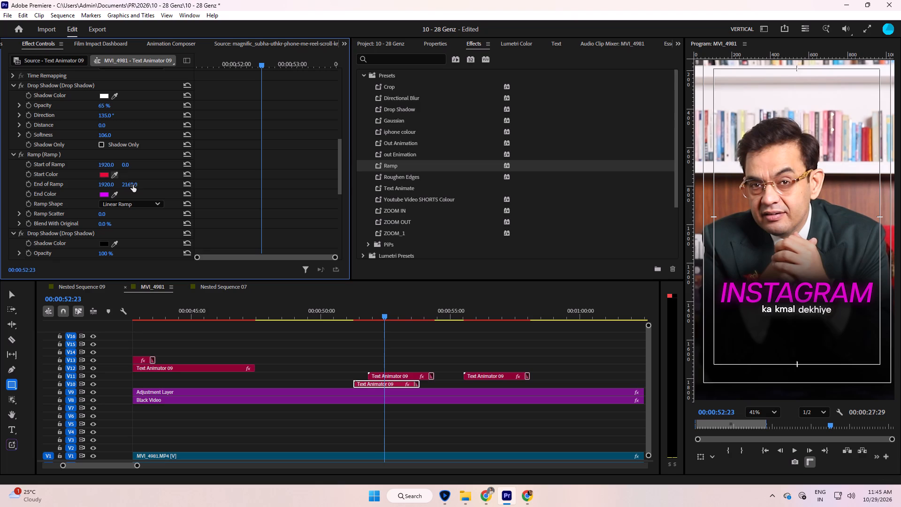
# Set the INSTAGRAM caption's Ramp start Y to 1424 and end Y to about 1630, and open its start color.
pyautogui.moveTo(133, 185); pyautogui.dragTo(119, 195)
pyautogui.moveTo(126, 164); pyautogui.dragTo(337, 166)
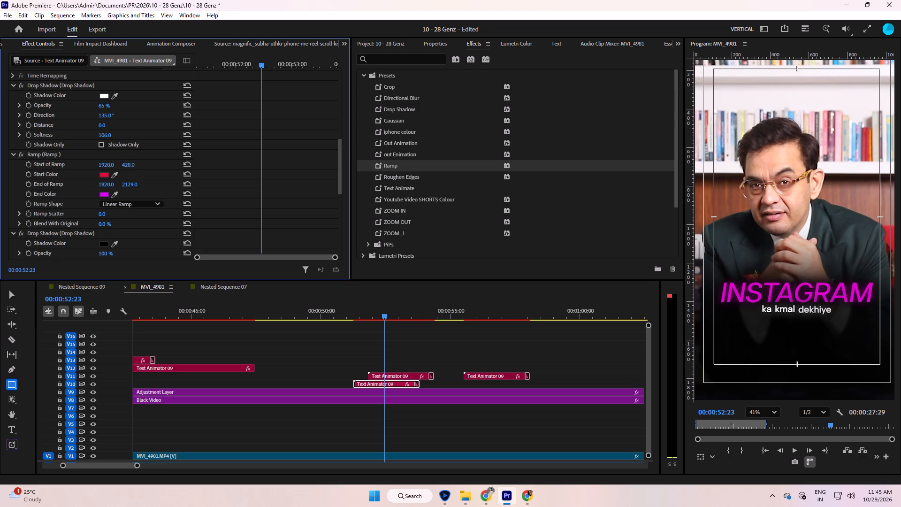
pyautogui.moveTo(337, 166); pyautogui.dragTo(737, 125)
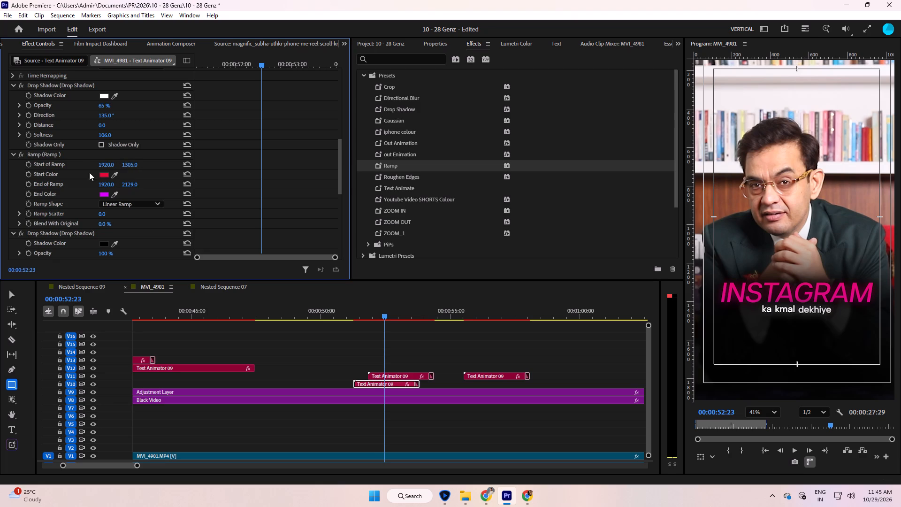
pyautogui.click(85, 159)
pyautogui.click(93, 154)
pyautogui.moveTo(131, 165); pyautogui.dragTo(267, 173)
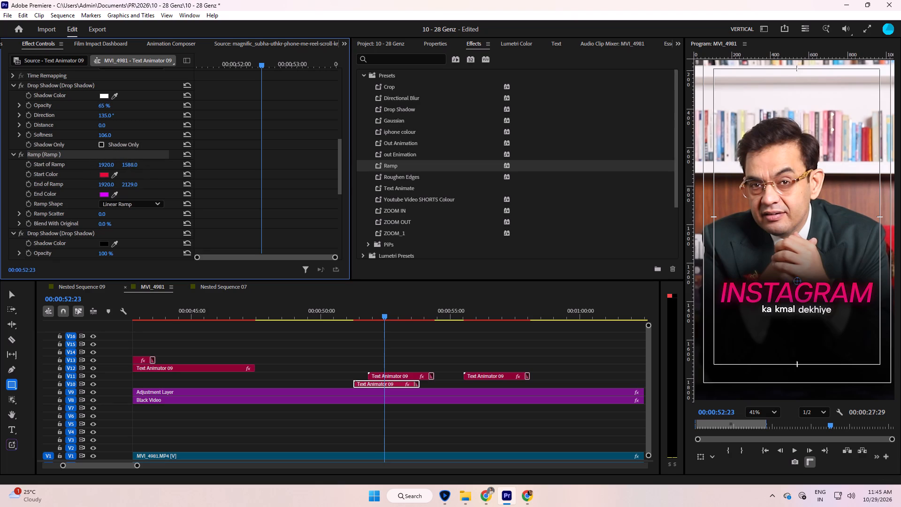
pyautogui.moveTo(267, 173); pyautogui.dragTo(193, 201)
pyautogui.moveTo(133, 183); pyautogui.dragTo(122, 186)
pyautogui.moveTo(122, 186); pyautogui.dragTo(98, 255)
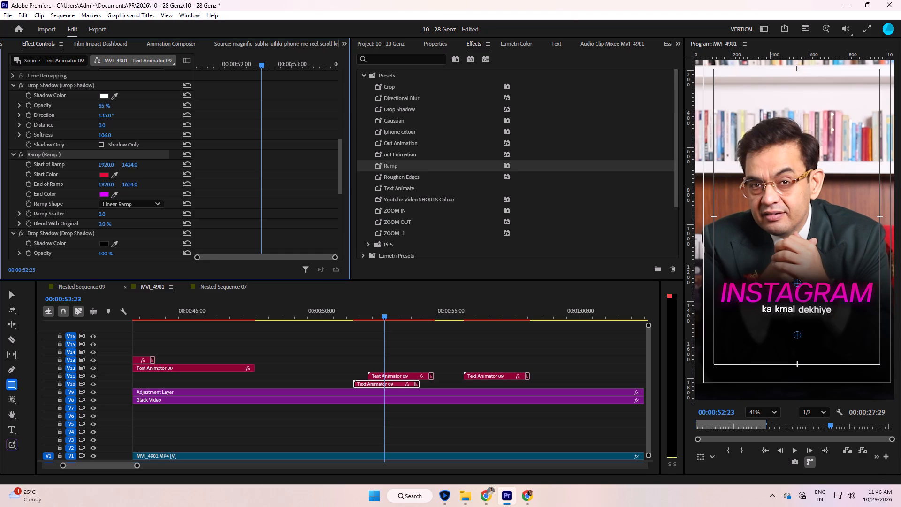
pyautogui.moveTo(98, 255); pyautogui.dragTo(96, 269)
pyautogui.click(104, 175)
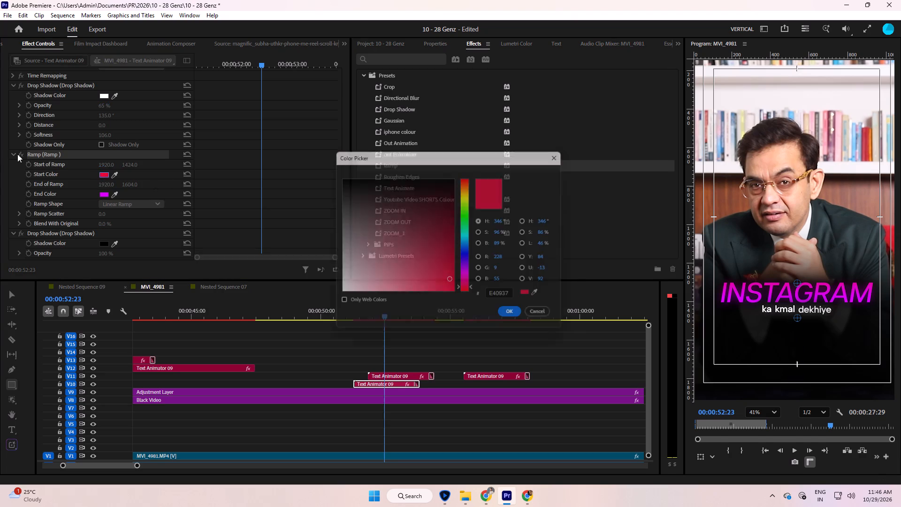
# Set the start color of the INSTAGRAM caption's Ramp effect to white and save the project.
pyautogui.moveTo(399, 252); pyautogui.dragTo(251, 445)
pyautogui.press('Return')
pyautogui.hotkey('ctrl', 's')
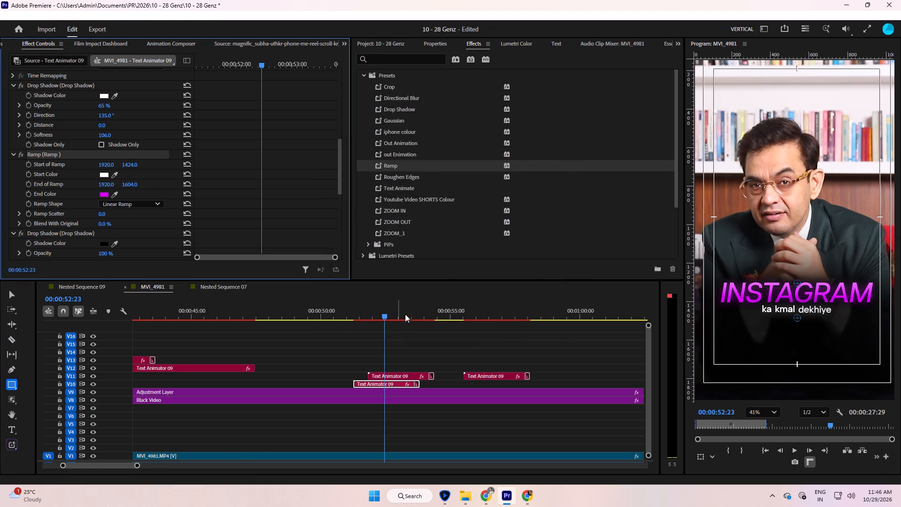
# Set the INSTAGRAM caption's Ramp start Y to 1499 and end Y to 1643, and save the project.
pyautogui.click(54, 154)
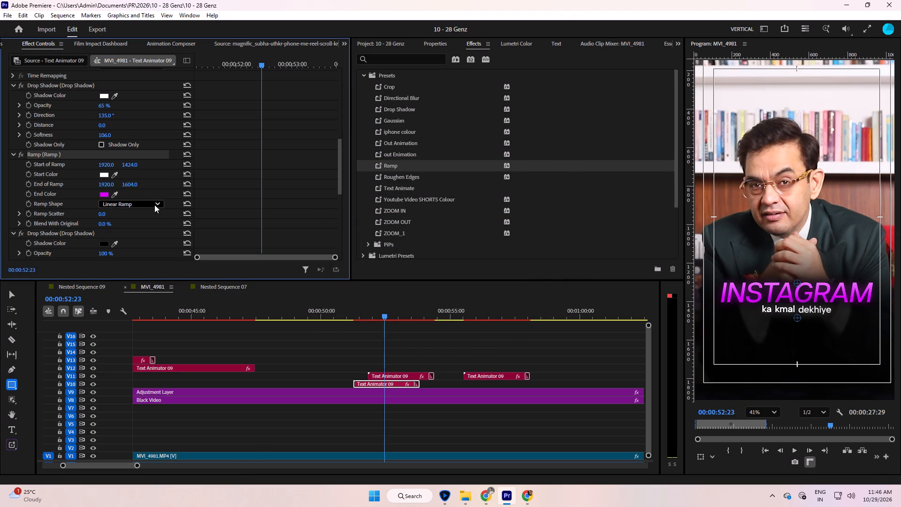
pyautogui.moveTo(130, 167); pyautogui.dragTo(168, 168)
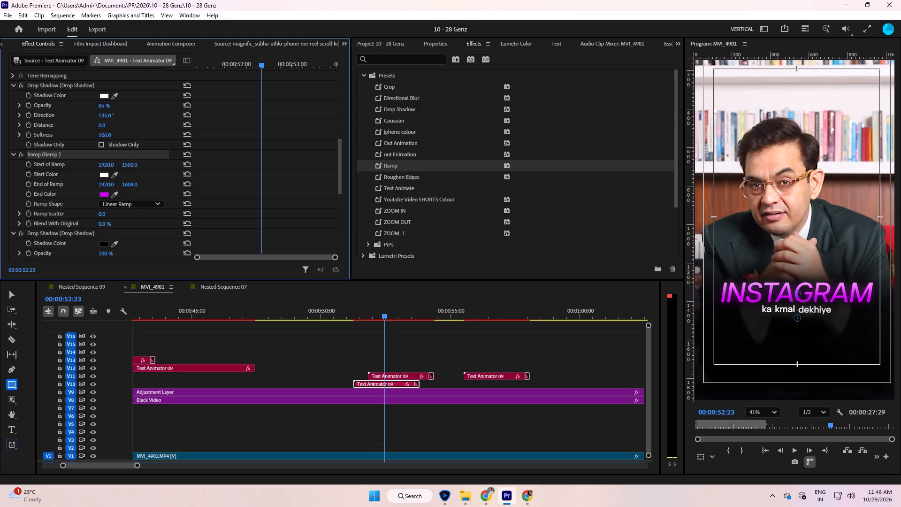
pyautogui.moveTo(168, 168); pyautogui.dragTo(174, 172)
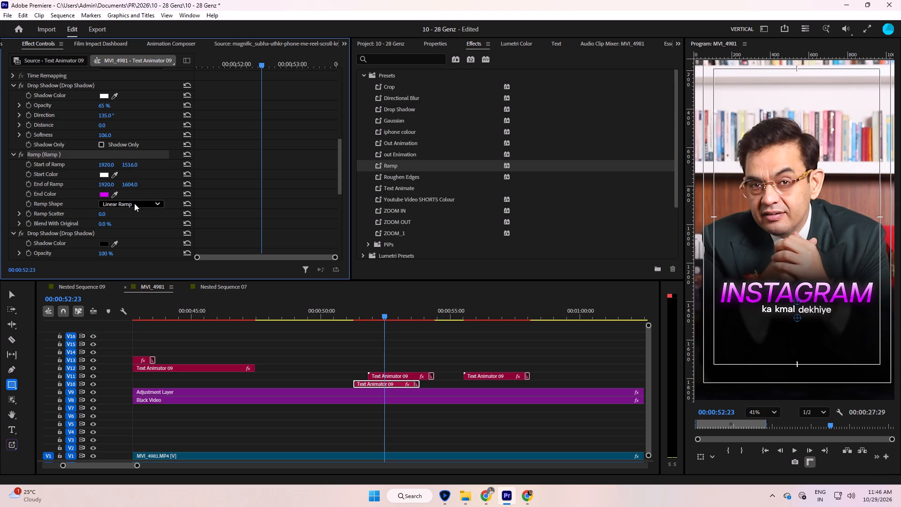
pyautogui.moveTo(130, 186); pyautogui.dragTo(147, 186)
pyautogui.hotkey('ctrl', 's')
pyautogui.moveTo(134, 165); pyautogui.dragTo(119, 169)
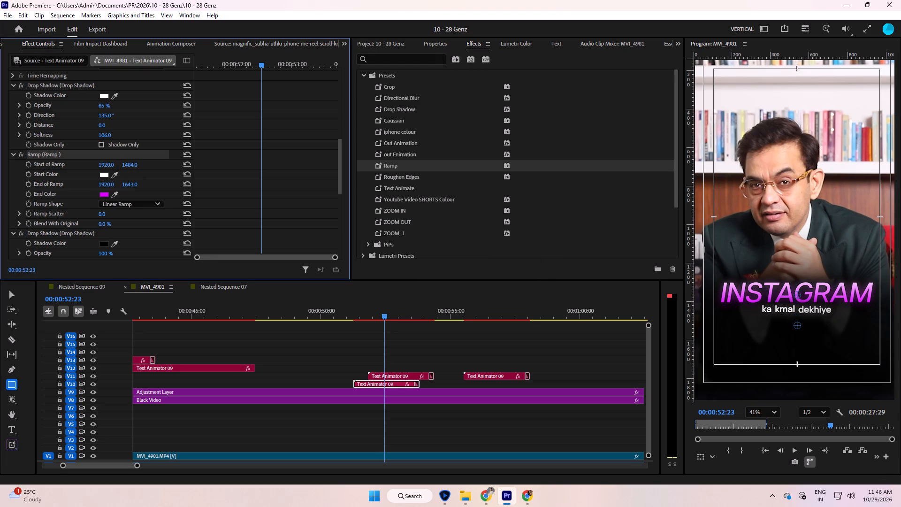
pyautogui.moveTo(119, 169); pyautogui.dragTo(126, 169)
pyautogui.hotkey('ctrl', '`')
pyautogui.hotkey('ctrl', '`')
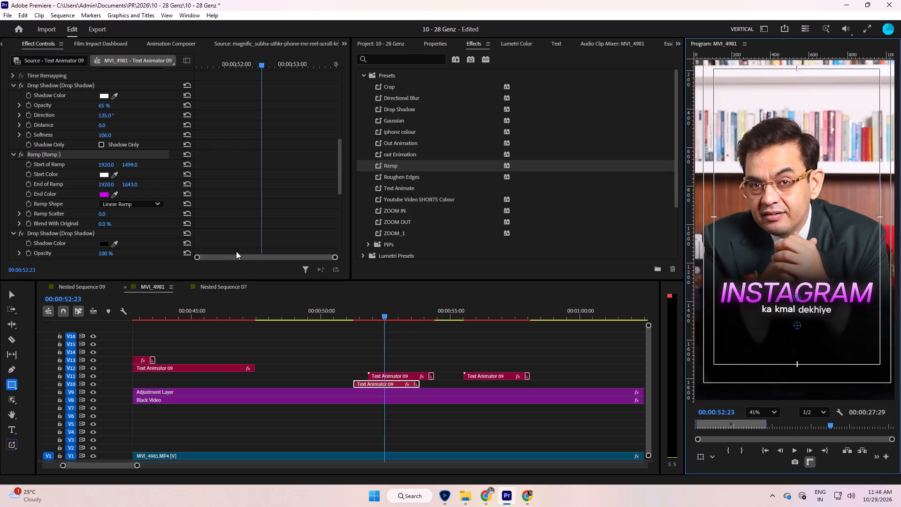
# Change the INSTAGRAM text's font style to Demi Bold Oblique and save the project.
pyautogui.click(435, 38)
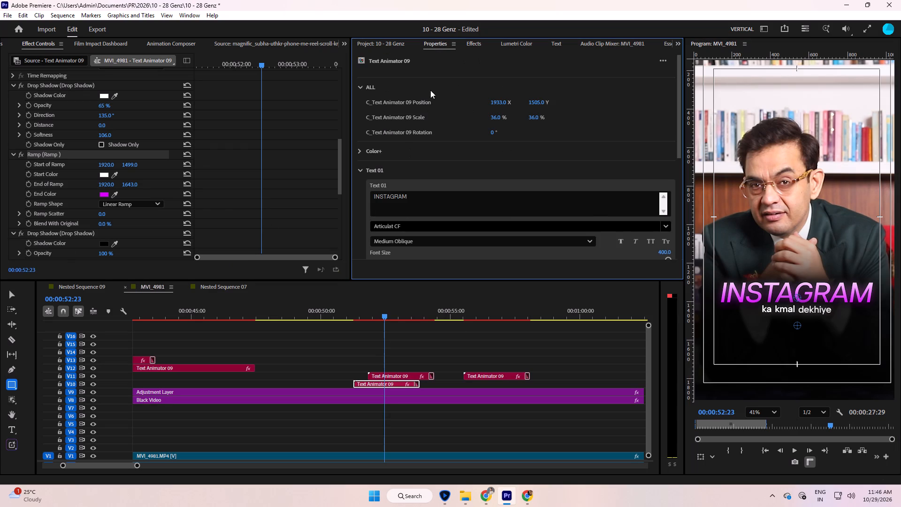
pyautogui.scroll(-6, 456, 115)
pyautogui.scroll(-1, 427, 184)
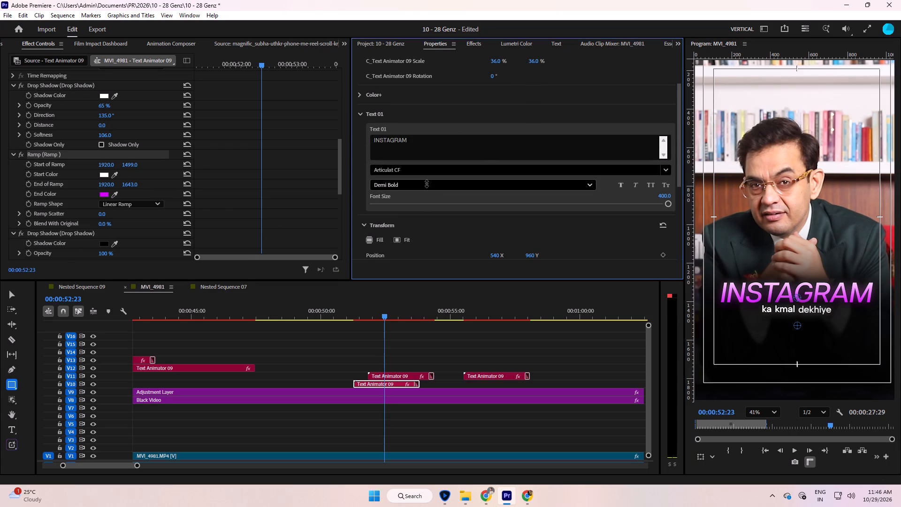
pyautogui.scroll(-1, 427, 184)
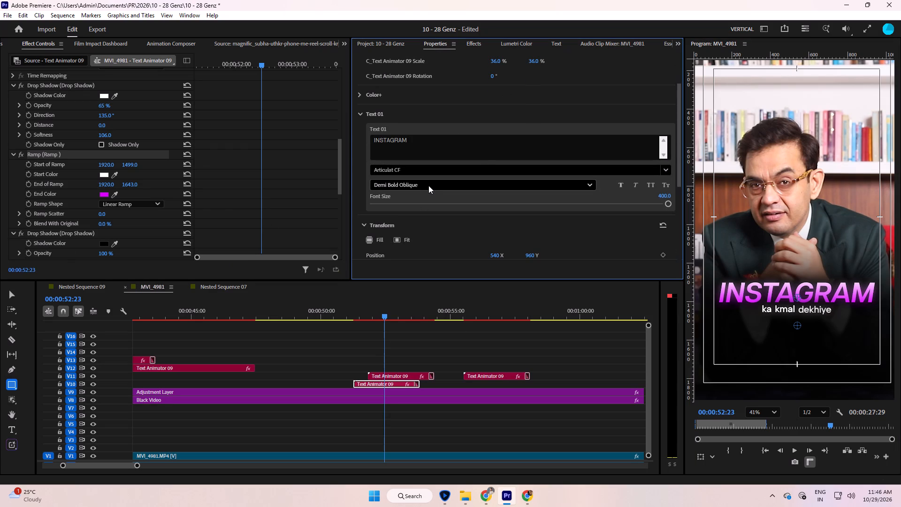
pyautogui.hotkey('ctrl', 's')
# Replay the "INSTAGRAM ka kmal dekhiye" caption, check it in full-screen view, and save the project.
pyautogui.click(431, 354)
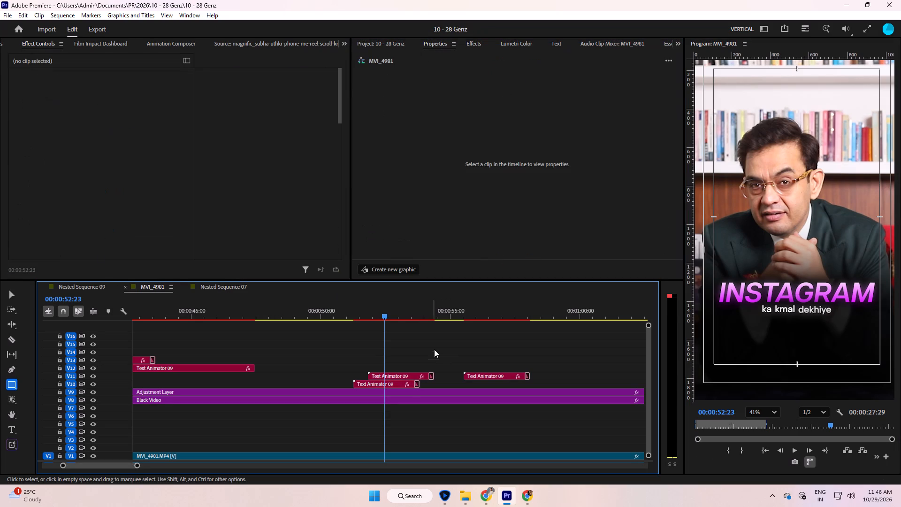
pyautogui.press('Up')
pyautogui.press('Up')
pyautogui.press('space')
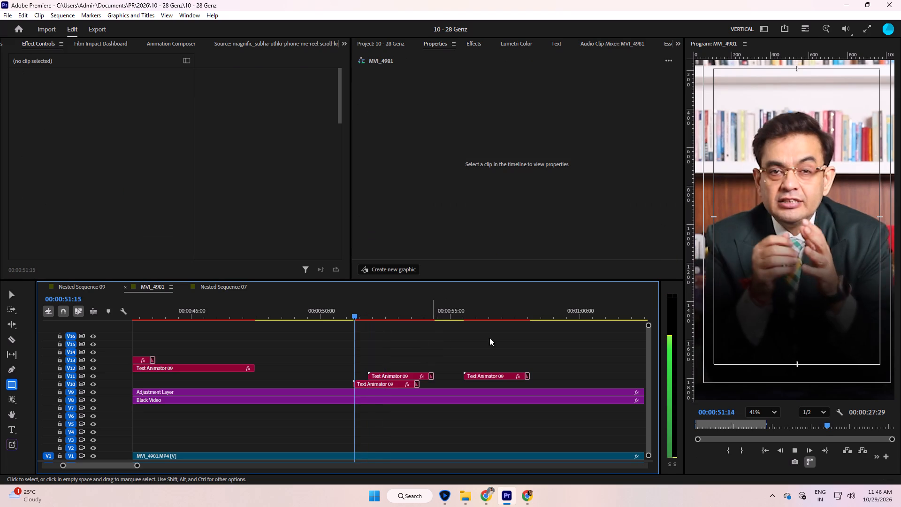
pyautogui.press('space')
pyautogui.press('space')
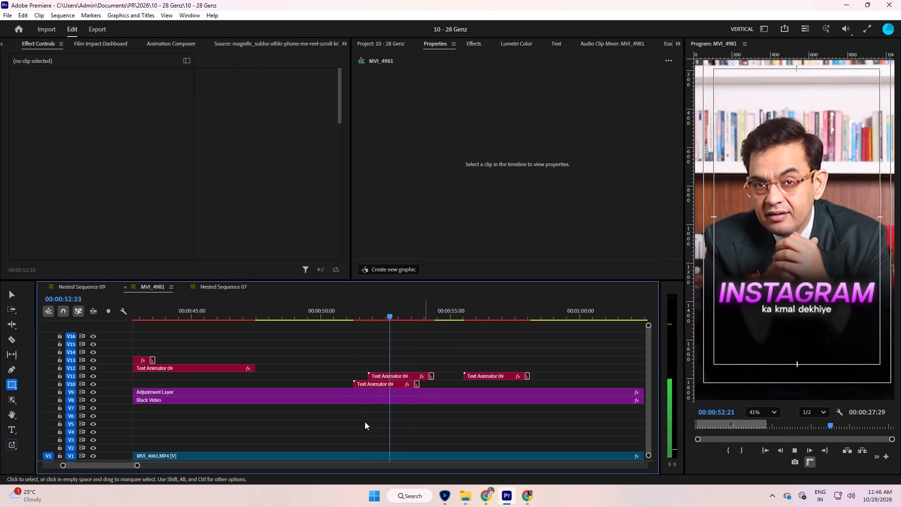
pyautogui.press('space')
pyautogui.click(366, 314)
pyautogui.click(376, 375)
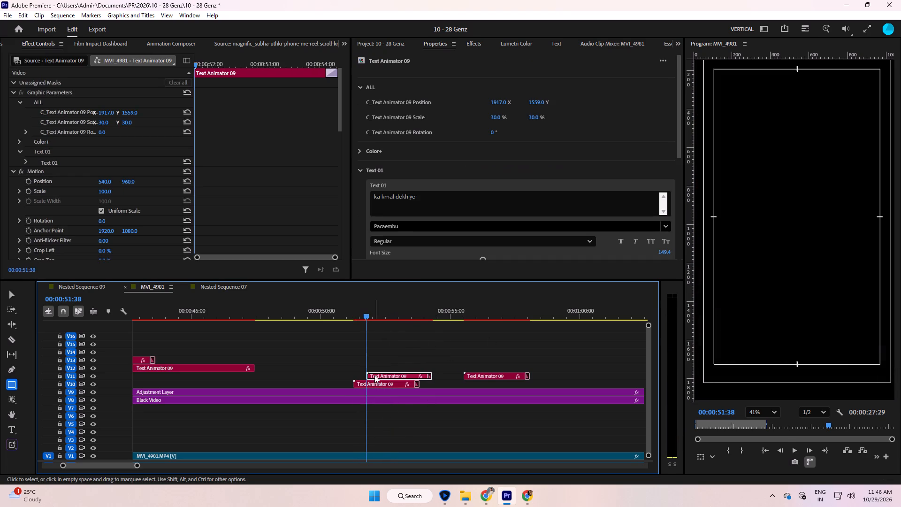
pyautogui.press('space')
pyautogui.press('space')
pyautogui.hotkey('ctrl', 's')
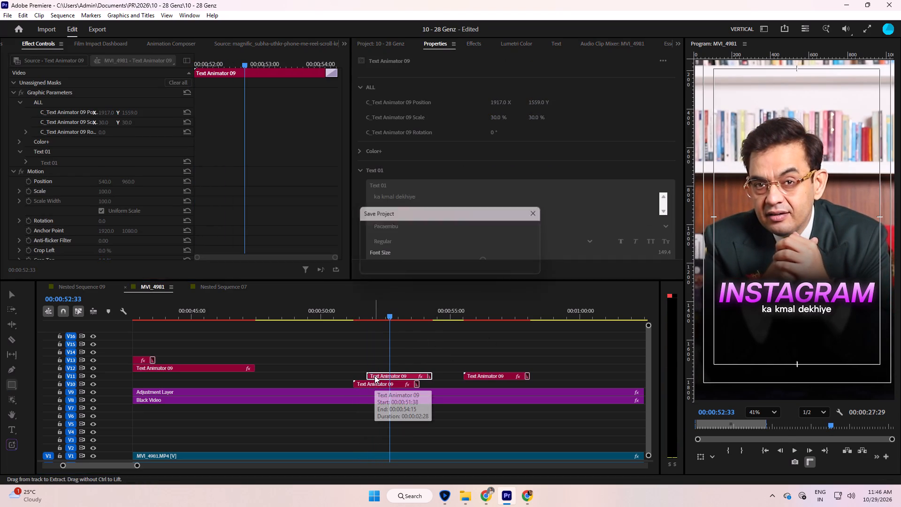
pyautogui.hotkey('ctrl', '`')
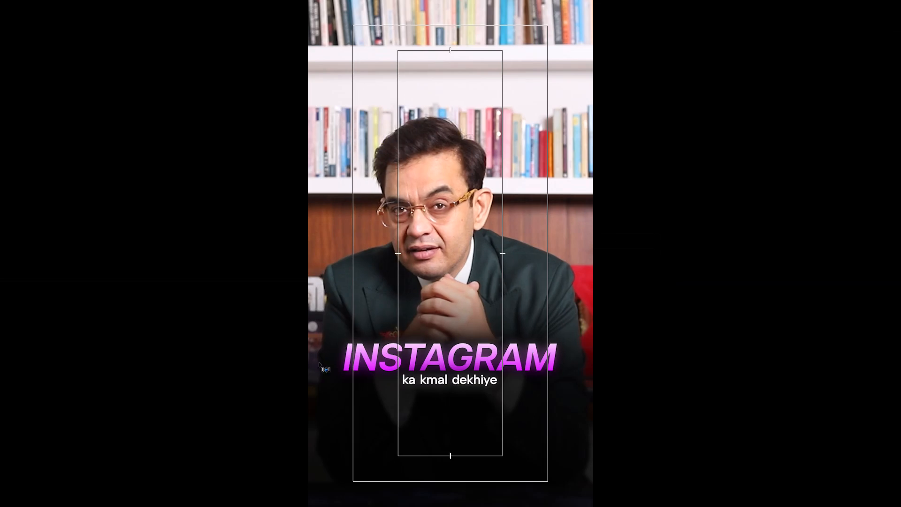
pyautogui.hotkey('ctrl', '`')
# Replay the caption, then trim the ends of the INSTAGRAM and "ka kmal dekhiye" clips to about 00:00:53.
pyautogui.click(420, 350)
pyautogui.hotkey('ctrl', 's')
pyautogui.click(420, 350)
pyautogui.press('Up')
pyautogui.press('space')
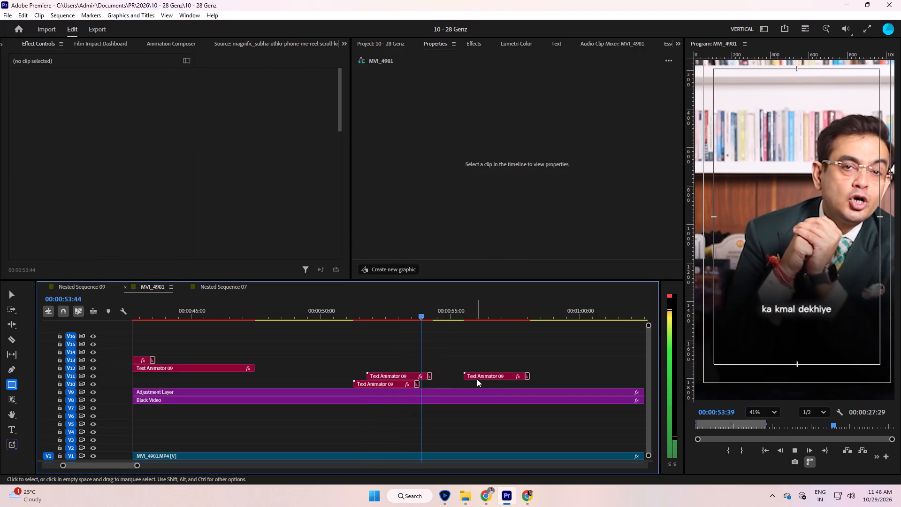
pyautogui.click(378, 306)
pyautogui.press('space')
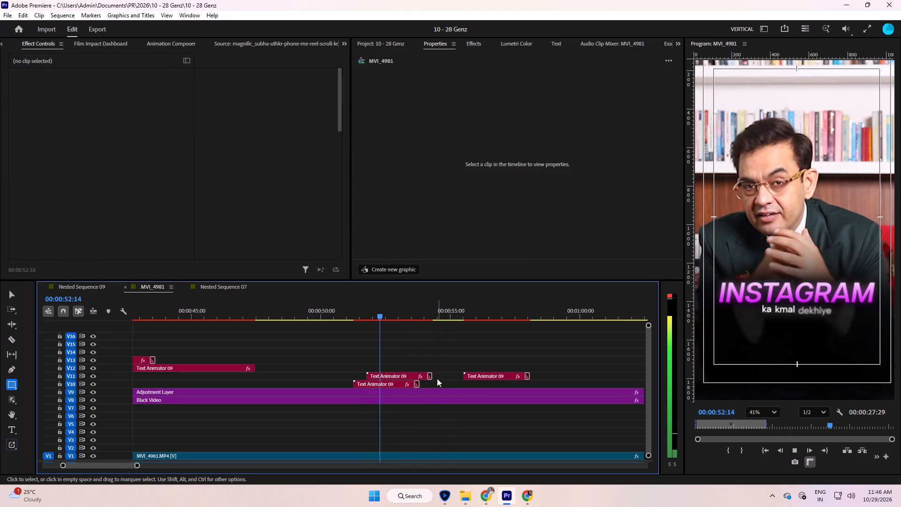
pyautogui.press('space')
pyautogui.moveTo(436, 377); pyautogui.dragTo(413, 384)
pyautogui.moveTo(420, 386); pyautogui.dragTo(404, 386)
pyautogui.click(413, 376)
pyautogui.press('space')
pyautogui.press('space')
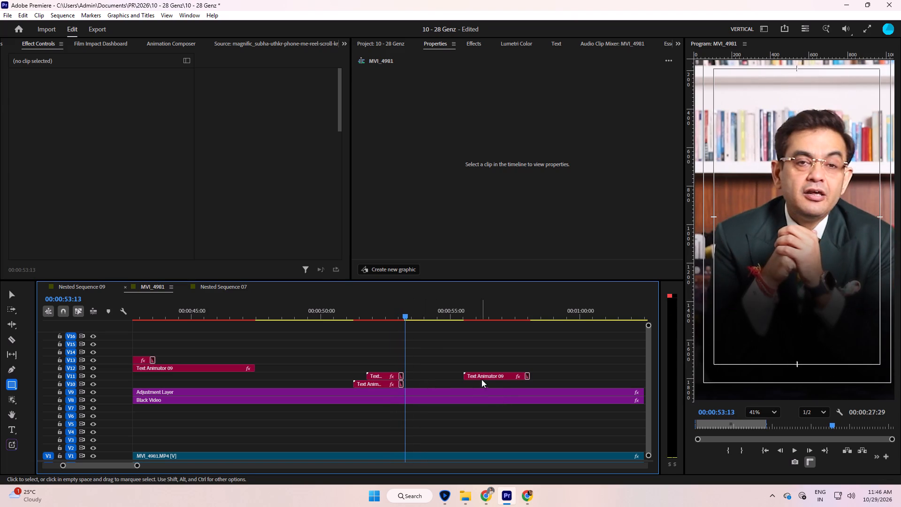
# Move the "ek reel me koi crorepati" clip to V12 just after the trimmed captions, check its timing, and save.
pyautogui.moveTo(481, 376); pyautogui.dragTo(416, 370)
pyautogui.click(417, 370)
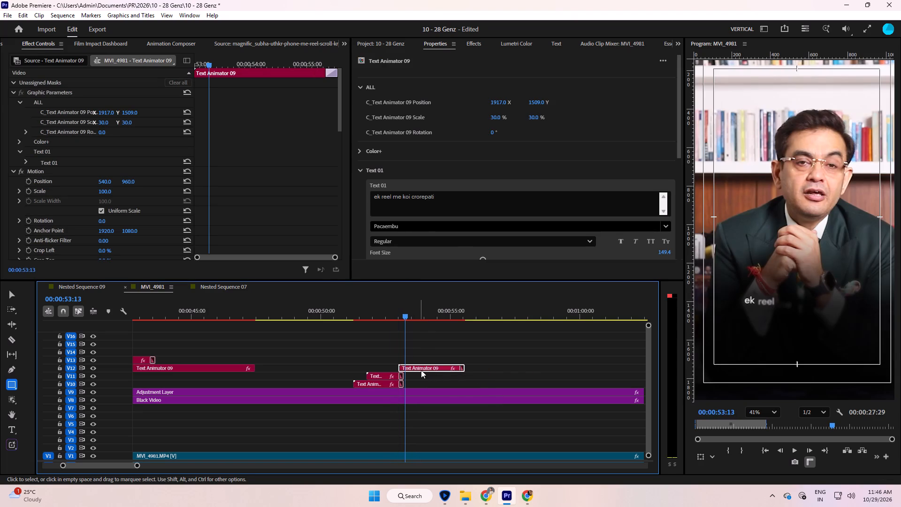
pyautogui.click(457, 208)
pyautogui.click(502, 363)
pyautogui.press('Up')
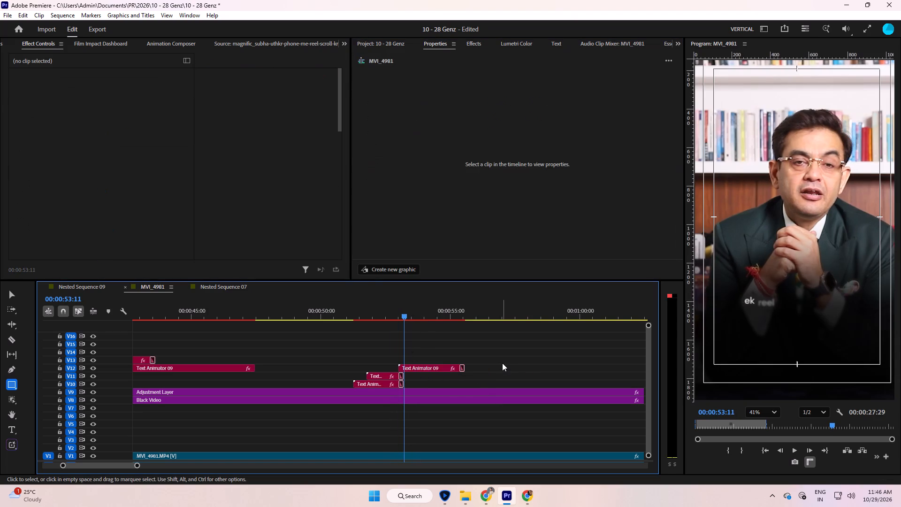
pyautogui.press('Up')
pyautogui.click(502, 362)
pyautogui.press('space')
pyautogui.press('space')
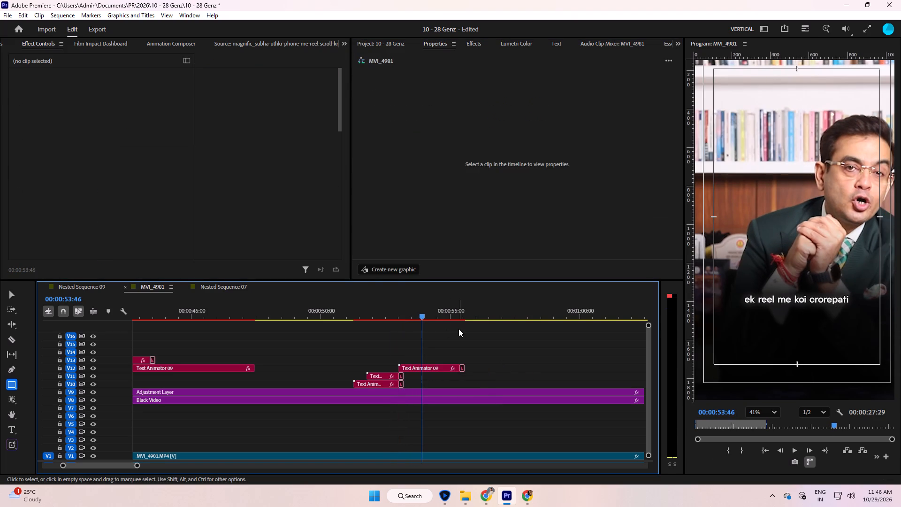
pyautogui.hotkey('ctrl', 's')
# Cut the word "crorepati" from the V12 caption, leaving "ek reel me koi".
pyautogui.click(435, 371)
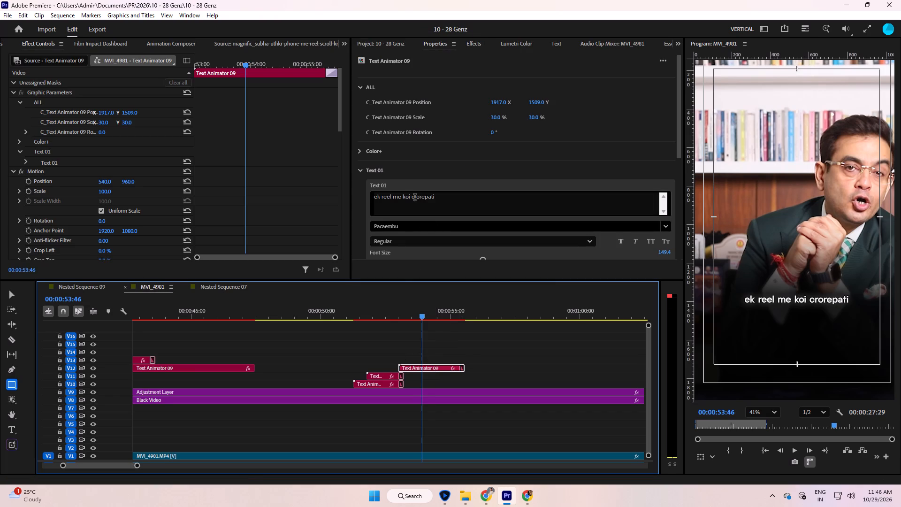
pyautogui.moveTo(411, 197); pyautogui.dragTo(485, 197)
pyautogui.hotkey('ctrl', 'x')
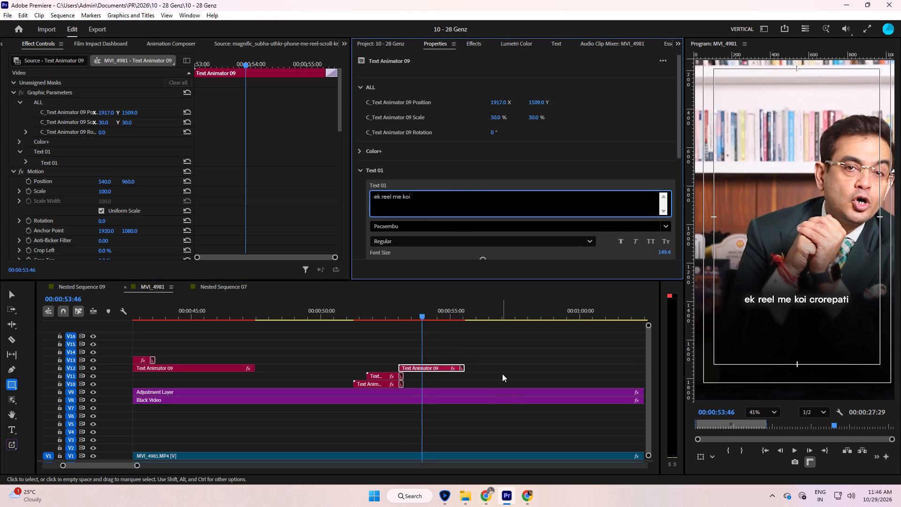
pyautogui.click(502, 374)
# Duplicate the INSTAGRAM caption clip onto V13 starting at 00:00:53:41, and play it against the speech.
pyautogui.press('Up')
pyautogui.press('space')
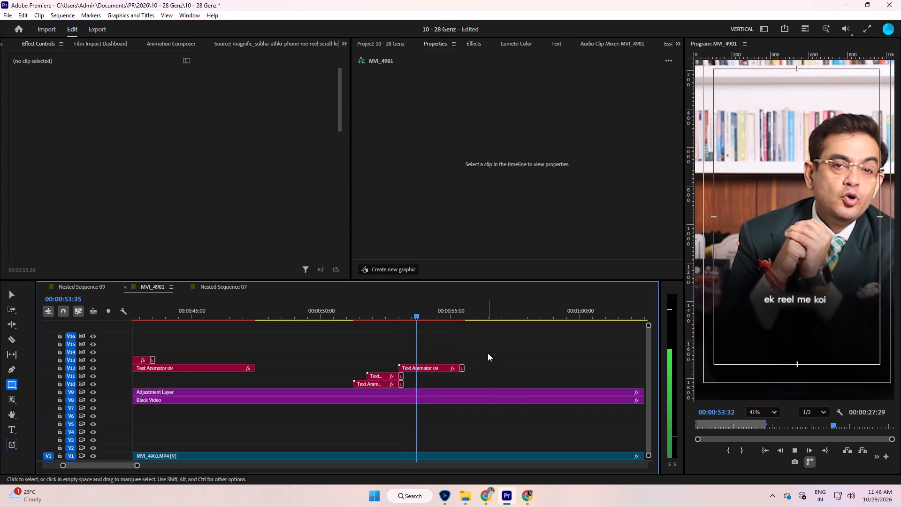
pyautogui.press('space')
pyautogui.keyDown('alt'); pyautogui.moveTo(375, 384); pyautogui.dragTo(445, 358); pyautogui.keyUp('alt')
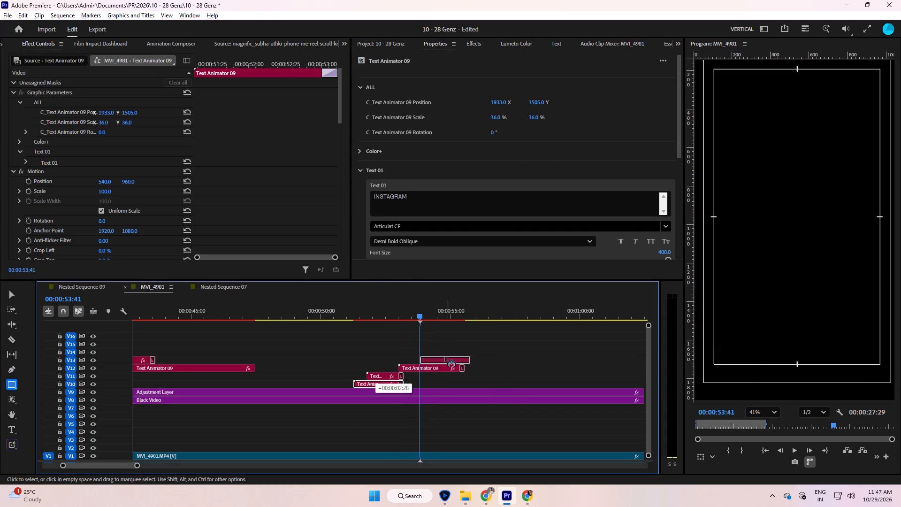
pyautogui.keyDown('alt'); pyautogui.moveTo(445, 358); pyautogui.dragTo(440, 361); pyautogui.keyUp('alt')
pyautogui.click(440, 360)
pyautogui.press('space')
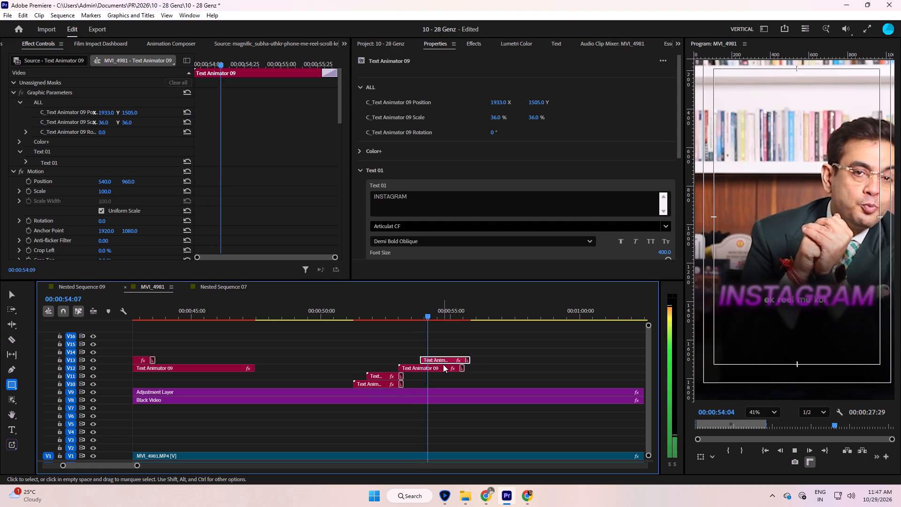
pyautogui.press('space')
# Set the duplicated INSTAGRAM caption's position Y to 1605, below the "ek reel me koi" line.
pyautogui.moveTo(537, 105); pyautogui.dragTo(580, 110)
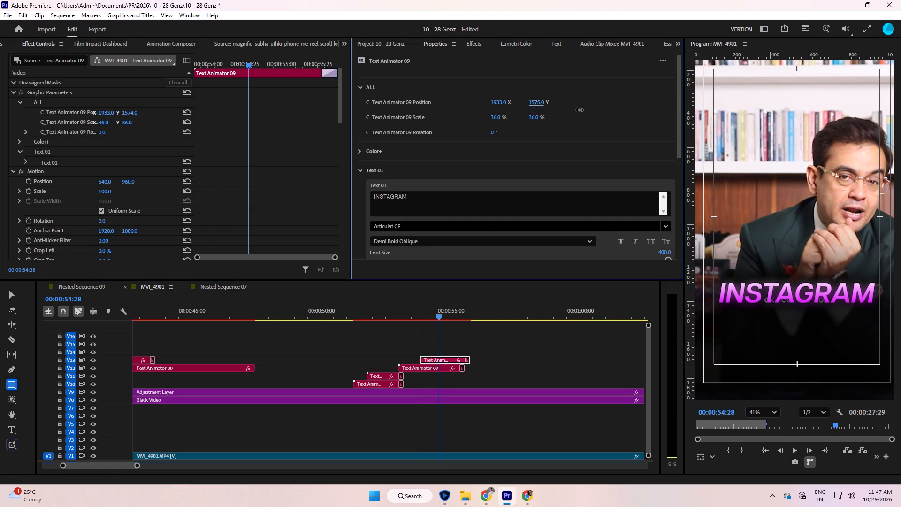
pyautogui.moveTo(580, 110); pyautogui.dragTo(596, 114)
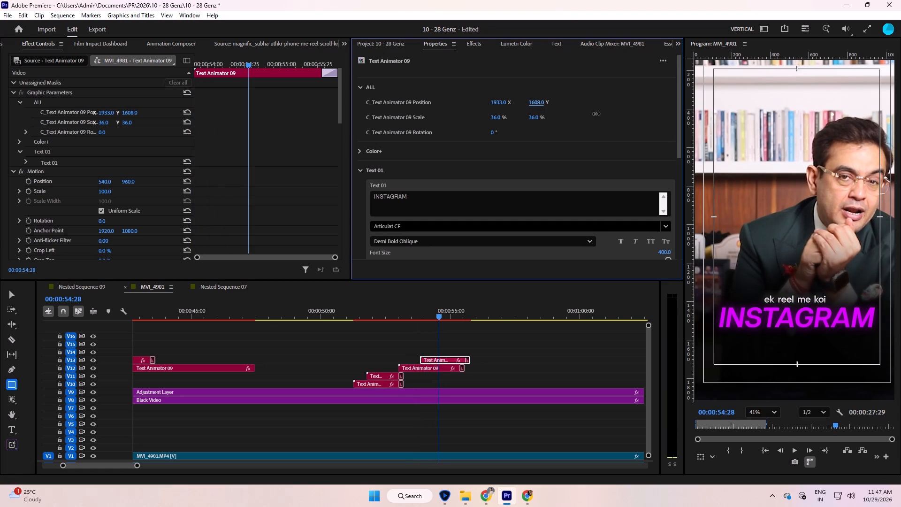
pyautogui.moveTo(596, 114); pyautogui.dragTo(605, 114)
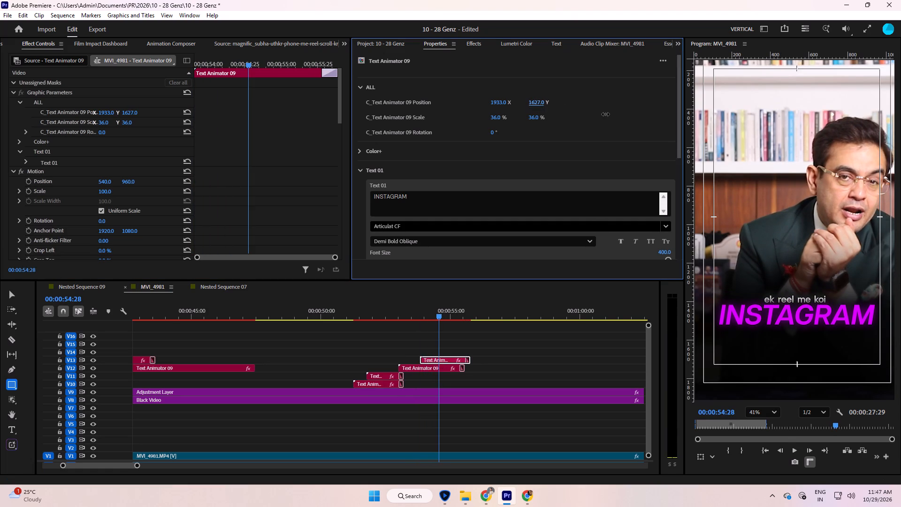
pyautogui.moveTo(605, 114); pyautogui.dragTo(597, 116)
# Set the "ek reel me koi" caption's position Y to 1485.
pyautogui.click(443, 365)
pyautogui.moveTo(541, 101); pyautogui.dragTo(534, 108)
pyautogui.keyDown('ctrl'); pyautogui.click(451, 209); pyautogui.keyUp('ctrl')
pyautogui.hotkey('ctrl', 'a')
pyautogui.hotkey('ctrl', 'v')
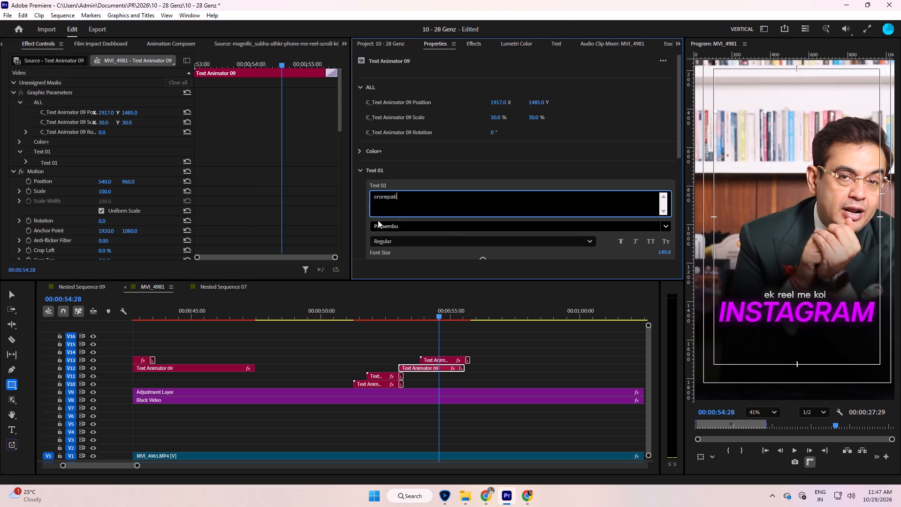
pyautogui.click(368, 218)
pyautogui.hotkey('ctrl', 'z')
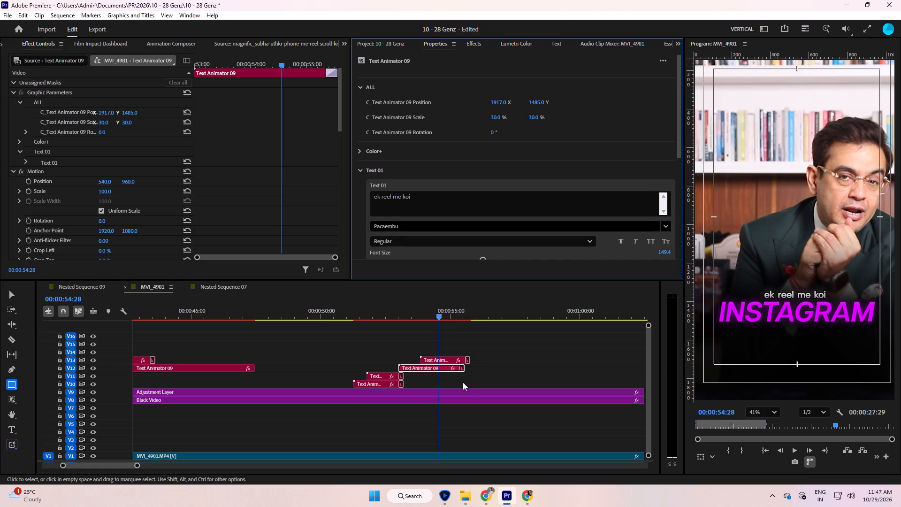
# Replace the V13 caption's INSTAGRAM text with "crorepati" and set it in all caps.
pyautogui.click(445, 360)
pyautogui.keyDown('ctrl'); pyautogui.click(451, 205); pyautogui.keyUp('ctrl')
pyautogui.hotkey('ctrl', 'a')
pyautogui.hotkey('ctrl', 'v')
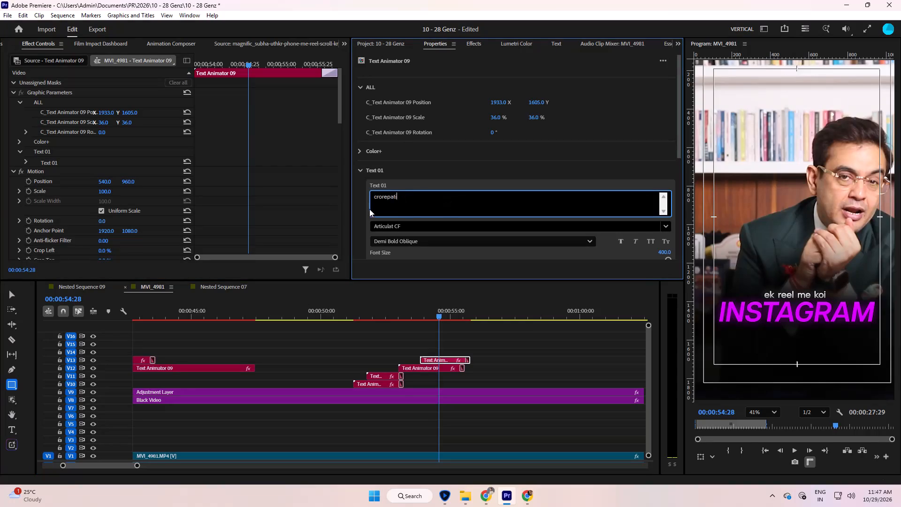
pyautogui.click(366, 207)
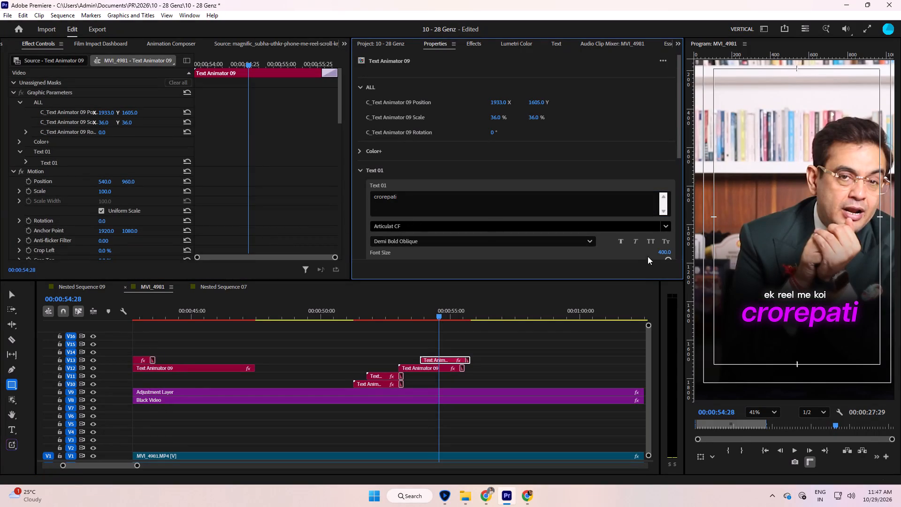
pyautogui.click(652, 241)
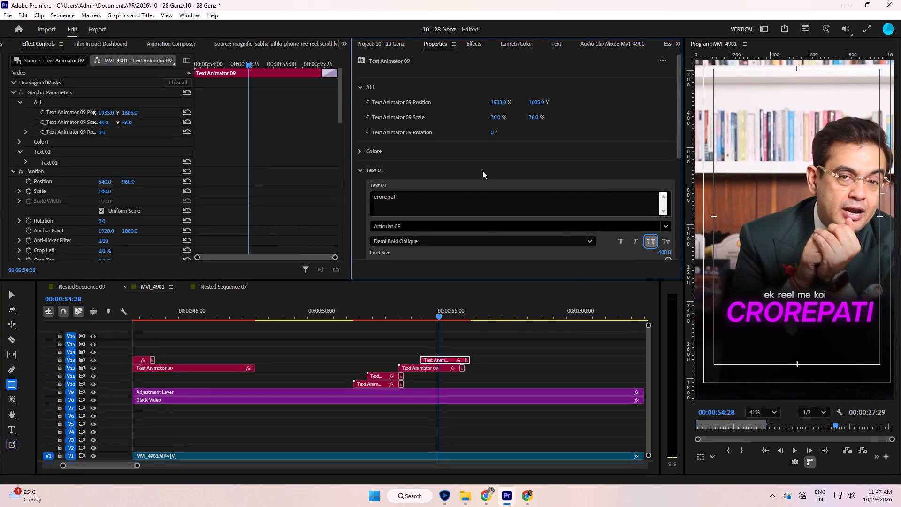
# Open the Ramp end color of the CROREPATI caption and pick a new color.
pyautogui.scroll(-3, 522, 116)
pyautogui.scroll(-20, 152, 139)
pyautogui.scroll(-4, 152, 139)
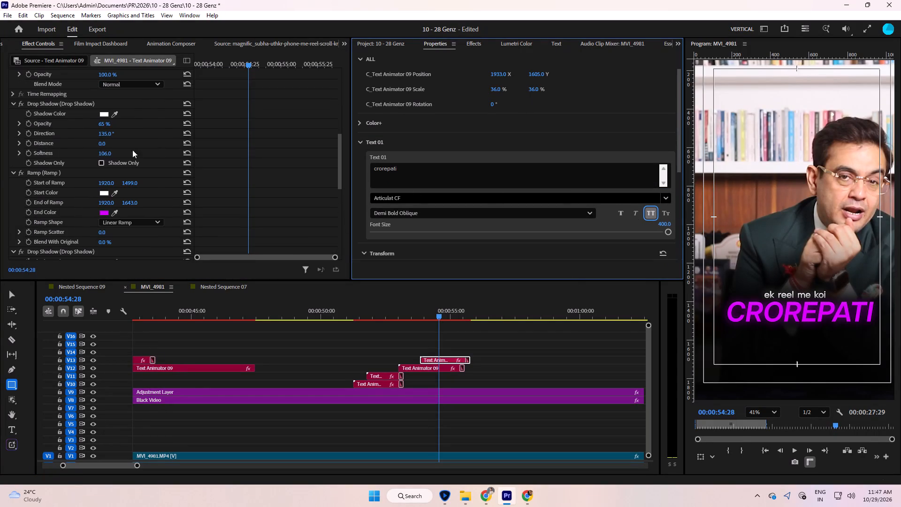
pyautogui.click(103, 213)
pyautogui.moveTo(404, 218); pyautogui.dragTo(496, 350)
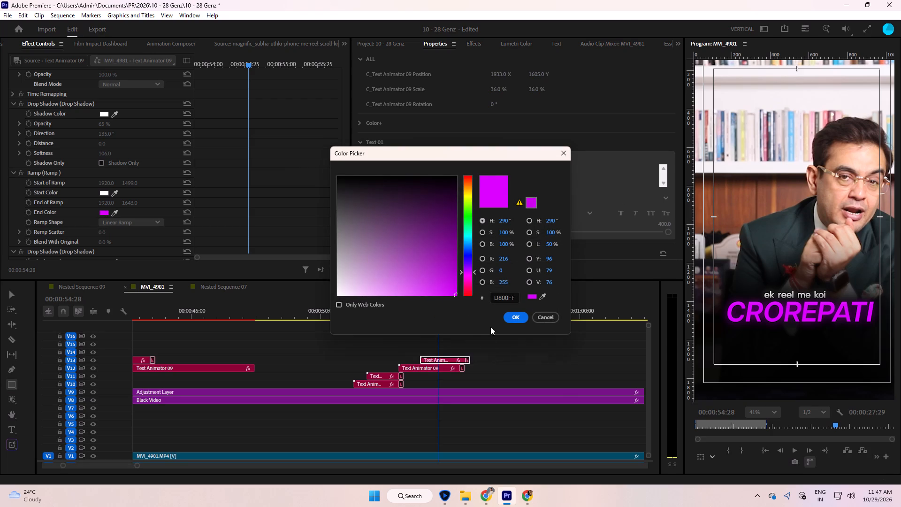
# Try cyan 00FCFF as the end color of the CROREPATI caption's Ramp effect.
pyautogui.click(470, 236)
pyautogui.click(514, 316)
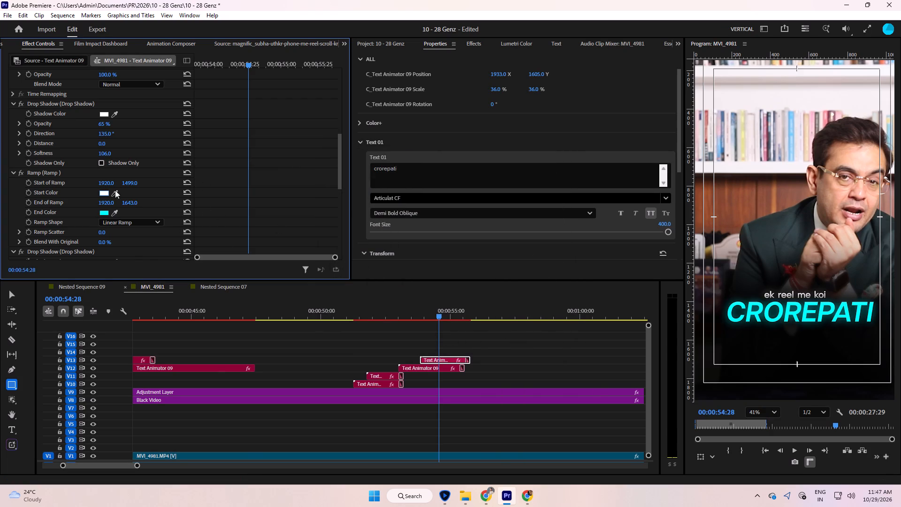
# Set the CROREPATI caption's Ramp end color to yellow FFEA00 and save the project.
pyautogui.click(106, 214)
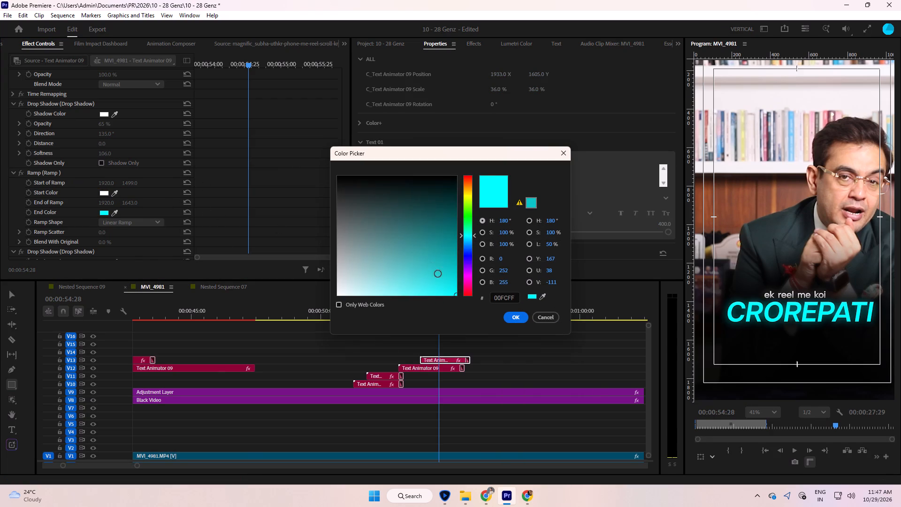
pyautogui.moveTo(439, 261); pyautogui.dragTo(529, 366)
pyautogui.click(489, 200)
pyautogui.click(468, 193)
pyautogui.click(468, 194)
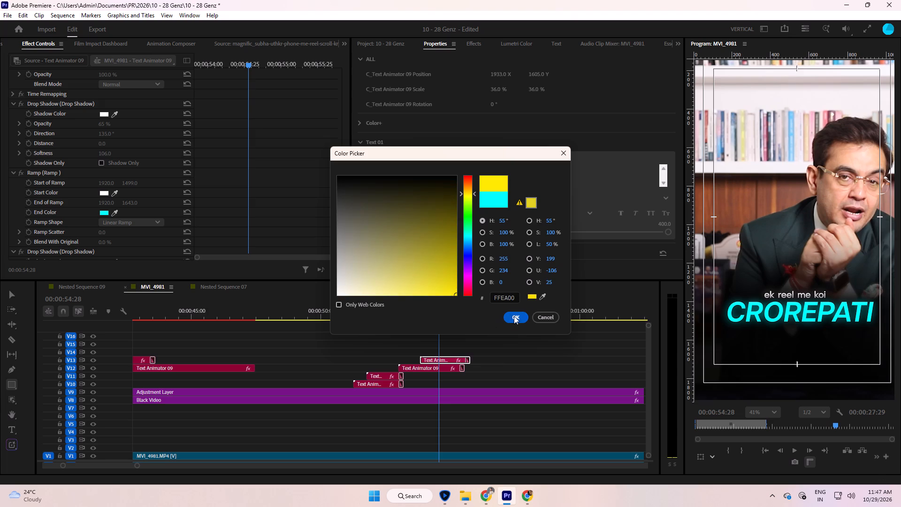
pyautogui.click(514, 316)
pyautogui.hotkey('ctrl', 's')
# Set the CROREPATI Ramp's end Y to 1720, move its start point lower to tighten the gradient, and save the project.
pyautogui.click(49, 171)
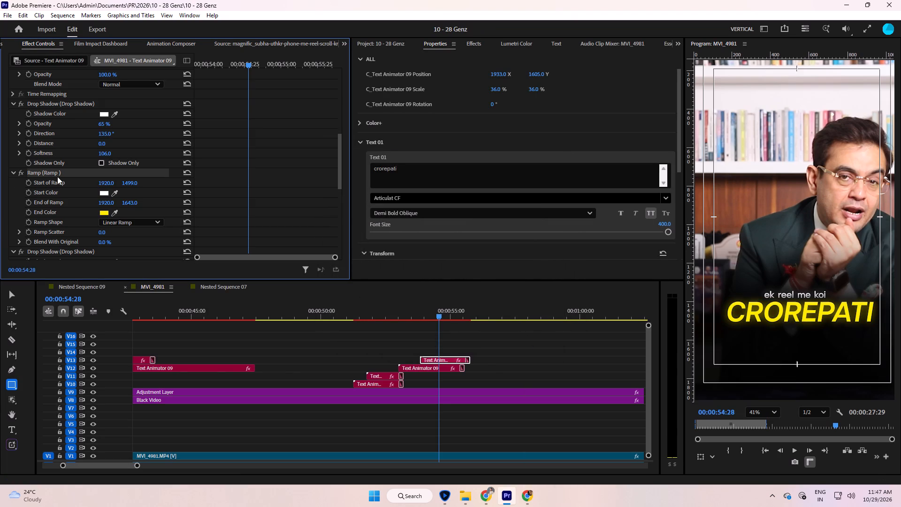
pyautogui.moveTo(131, 204); pyautogui.dragTo(202, 198)
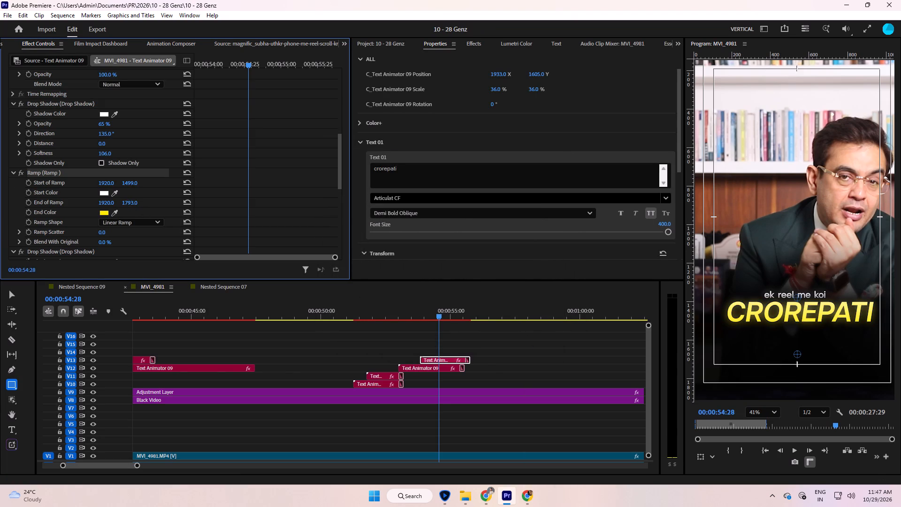
pyautogui.moveTo(202, 198); pyautogui.dragTo(168, 213)
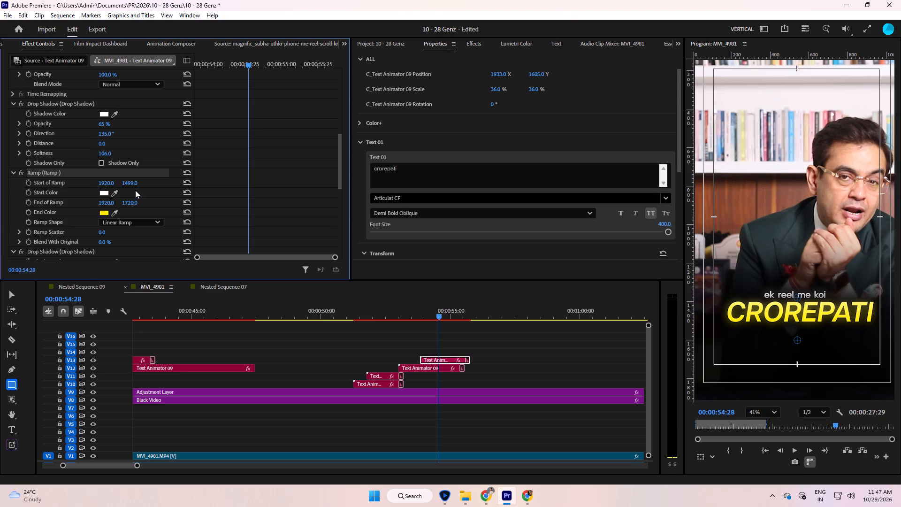
pyautogui.moveTo(132, 183); pyautogui.dragTo(190, 181)
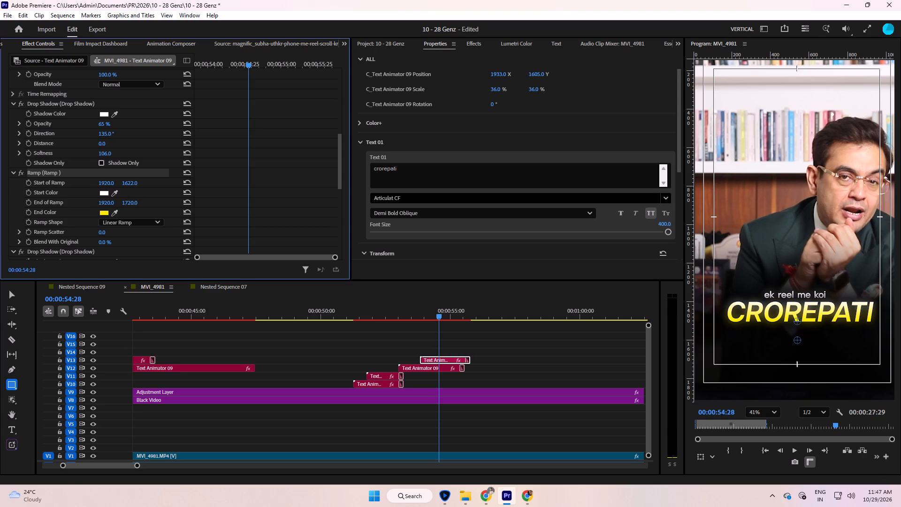
pyautogui.moveTo(190, 181); pyautogui.dragTo(178, 188)
pyautogui.hotkey('ctrl', 's')
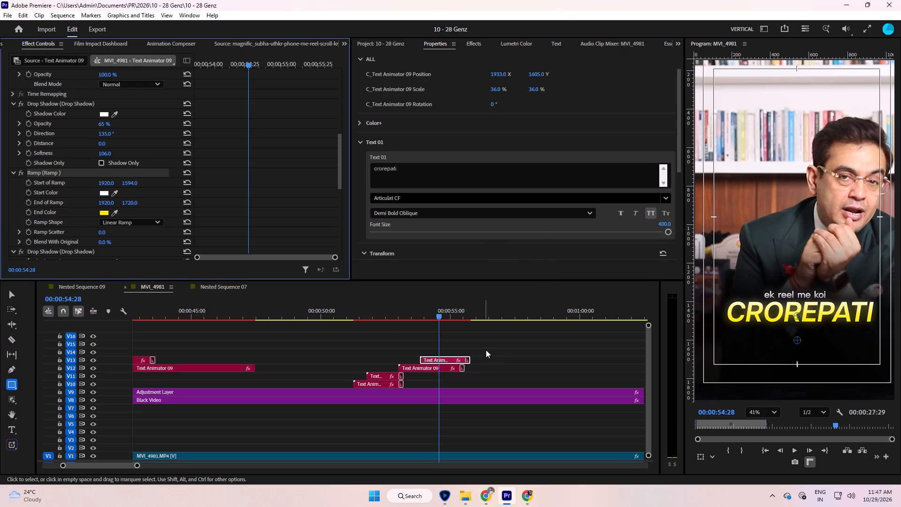
# Shift the CROREPATI caption's horizontal position to about 1919.
pyautogui.moveTo(502, 77); pyautogui.dragTo(494, 78)
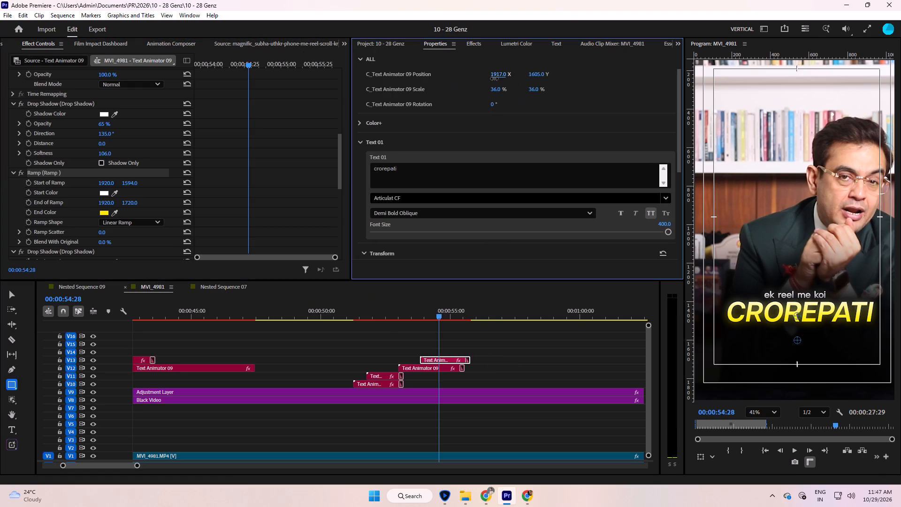
pyautogui.moveTo(494, 78); pyautogui.dragTo(495, 78)
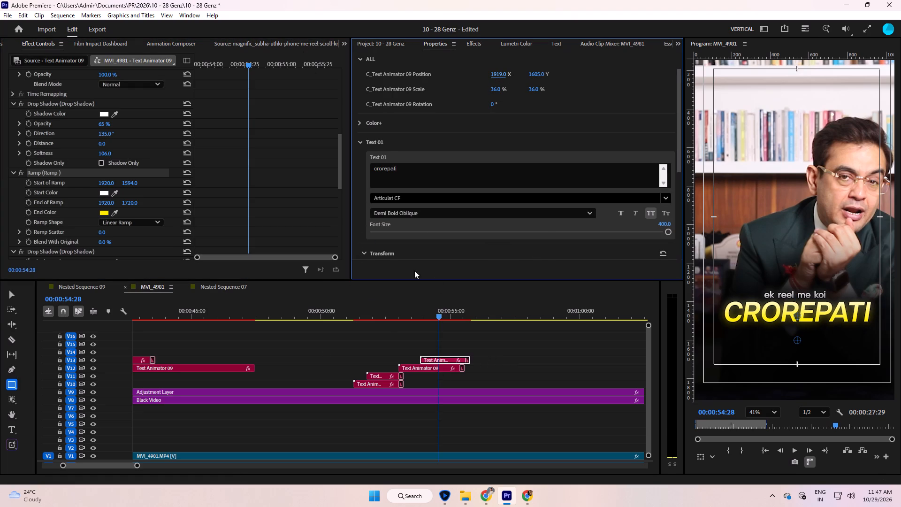
# Move the "ek reel me koi" caption clip up to track V15, above the CROREPATI clip, and save the project.
pyautogui.moveTo(439, 366); pyautogui.dragTo(439, 348)
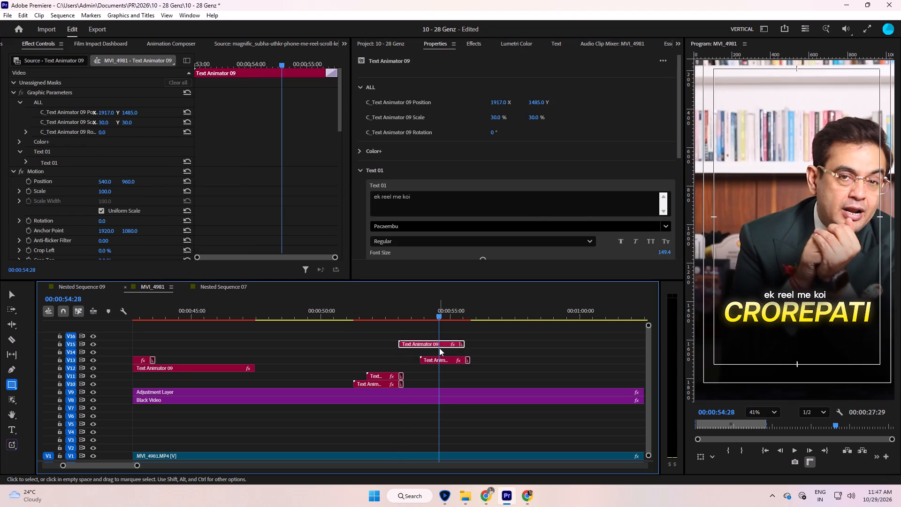
pyautogui.hotkey('ctrl', 's')
pyautogui.click(469, 344)
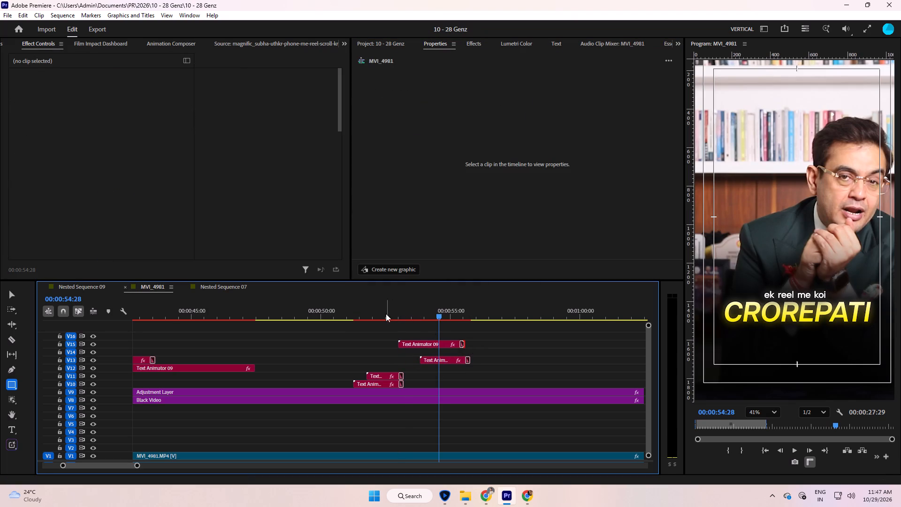
# Play back the section around the "ek reel me koi" and CROREPATI captions to check their layering and timing against the speech.
pyautogui.click(376, 315)
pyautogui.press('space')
pyautogui.click(493, 351)
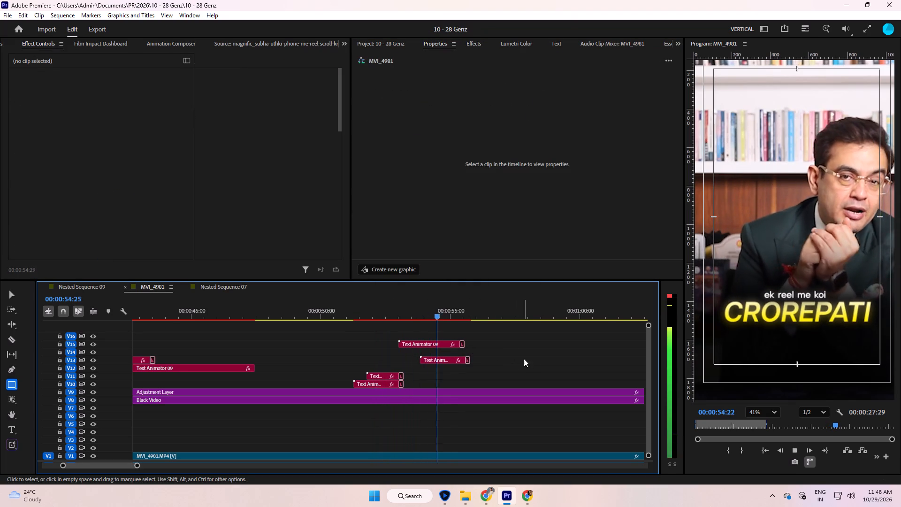
pyautogui.click(405, 306)
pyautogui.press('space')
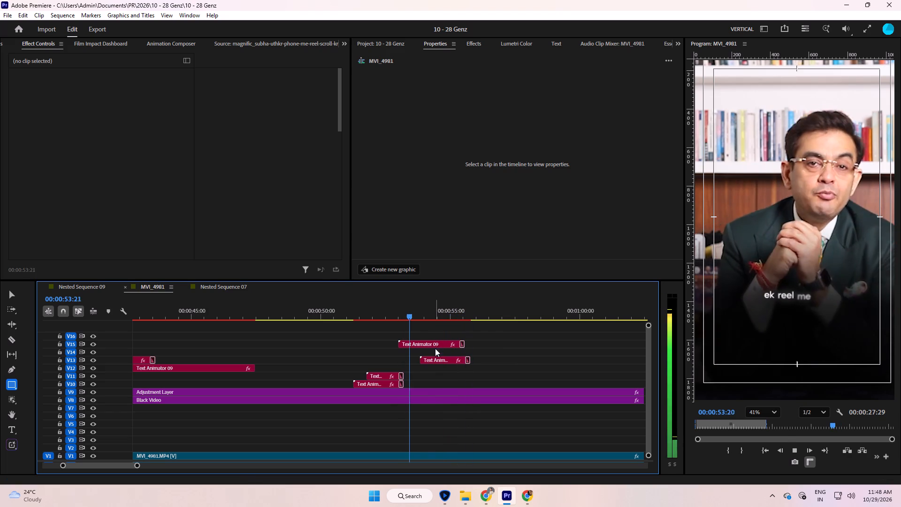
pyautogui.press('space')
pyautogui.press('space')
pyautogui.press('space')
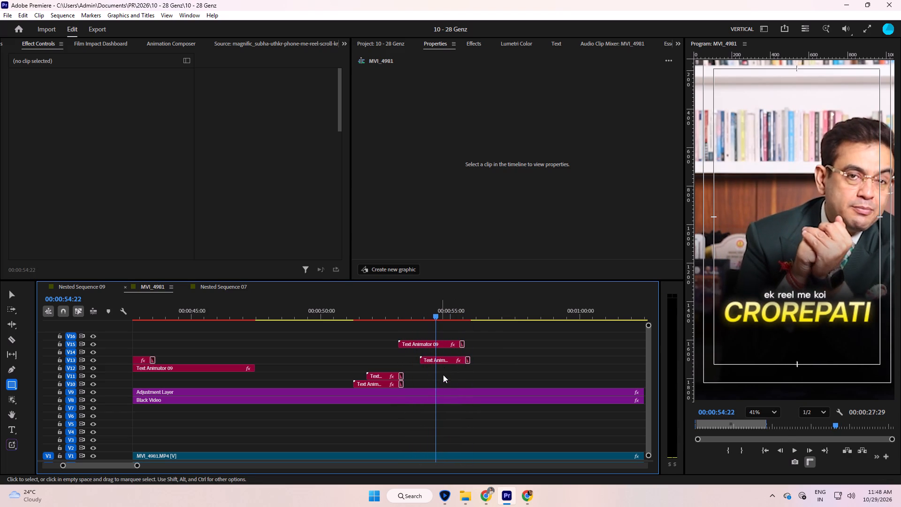
# Move the "ek reel me koi" caption clip to track V14, directly above the CROREPATI clip.
pyautogui.moveTo(439, 345); pyautogui.dragTo(438, 351)
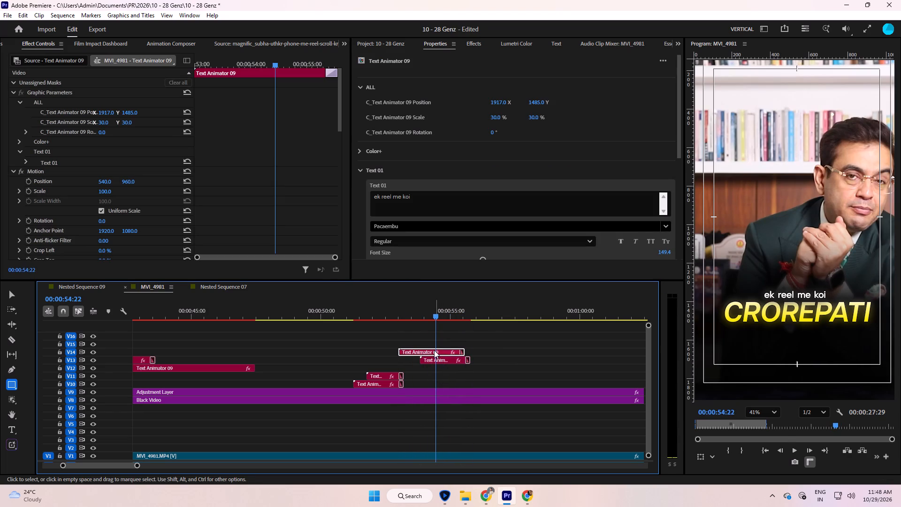
# Duplicate the "ek reel me koi" caption clip onto track V15, starting at the playhead at 00:00:54:22.
pyautogui.keyDown('alt'); pyautogui.moveTo(434, 351); pyautogui.dragTo(462, 348); pyautogui.keyUp('alt')
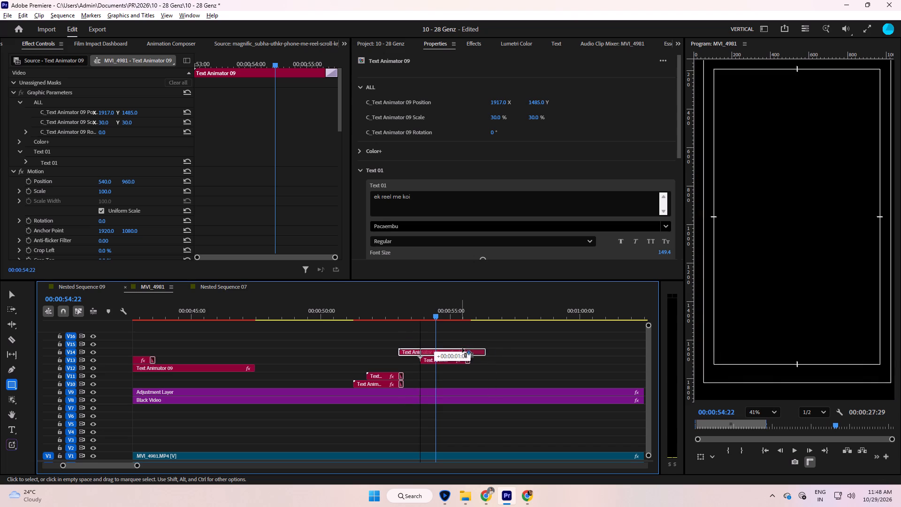
pyautogui.keyDown('alt'); pyautogui.moveTo(462, 348); pyautogui.dragTo(469, 344); pyautogui.keyUp('alt')
pyautogui.click(469, 344)
# Replace the duplicated caption's text with "banne ka tarika bta raha hai".
pyautogui.click(437, 207)
pyautogui.hotkey('ctrl', 'a')
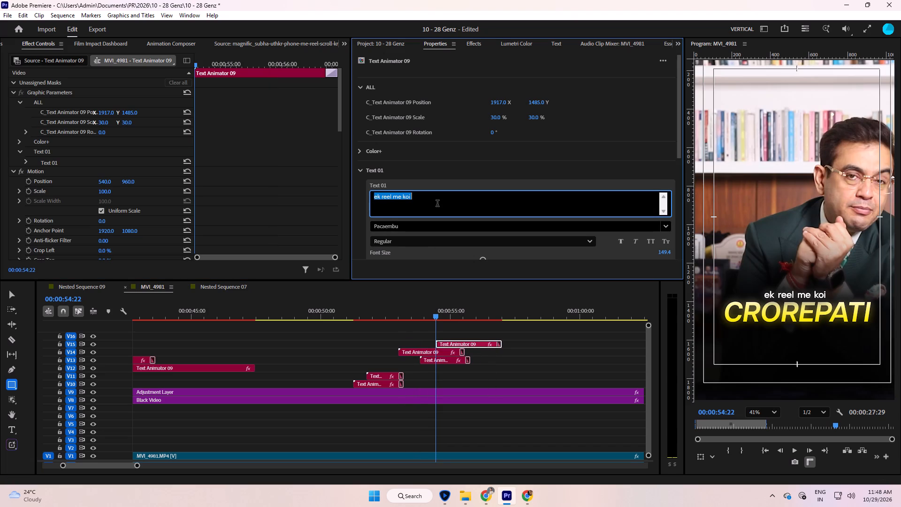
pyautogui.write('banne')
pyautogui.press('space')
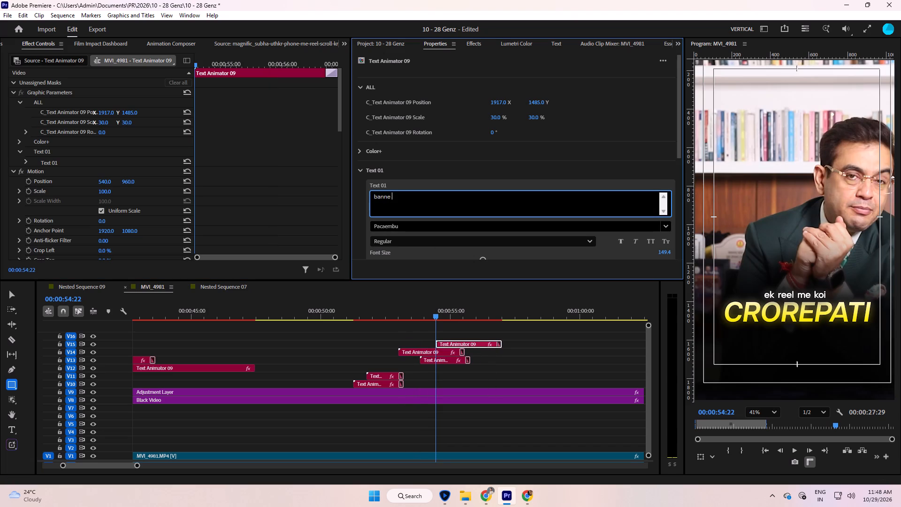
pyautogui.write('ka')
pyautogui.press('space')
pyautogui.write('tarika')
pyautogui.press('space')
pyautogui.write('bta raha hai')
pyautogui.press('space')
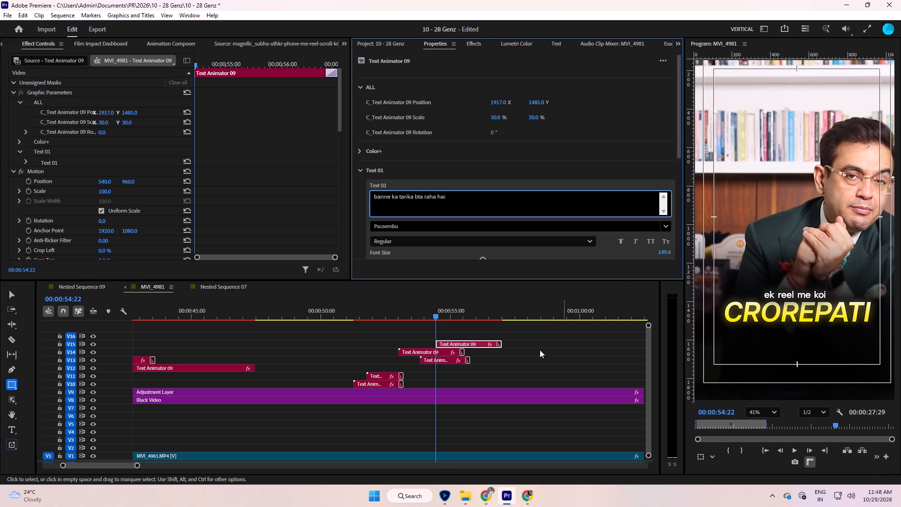
pyautogui.click(538, 352)
# Lower the "banne ka tarika bta raha hai" caption to a Y position of about 1656 and slightly increase its X position.
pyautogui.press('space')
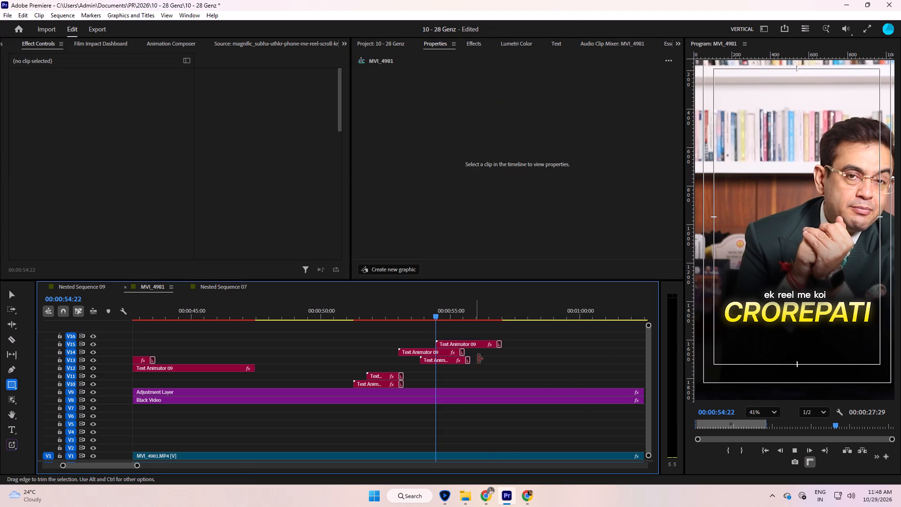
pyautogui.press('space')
pyautogui.click(480, 343)
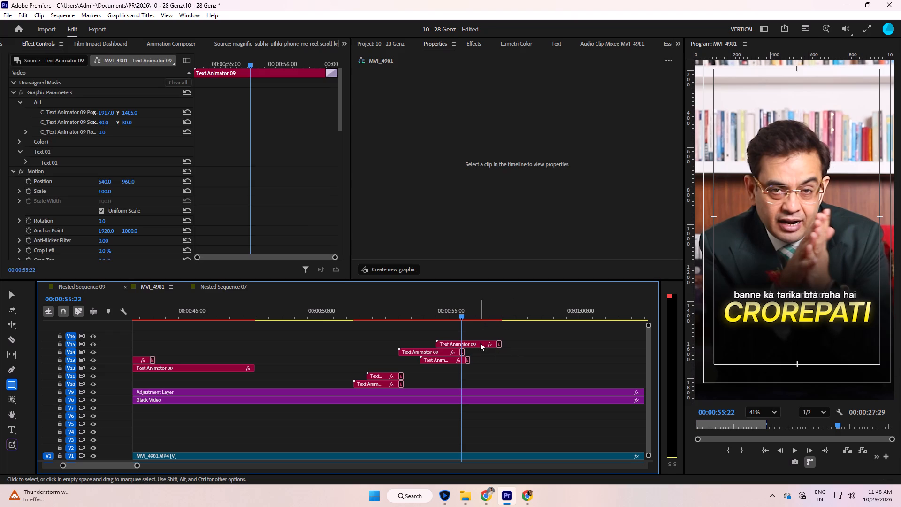
pyautogui.moveTo(544, 103); pyautogui.dragTo(622, 99)
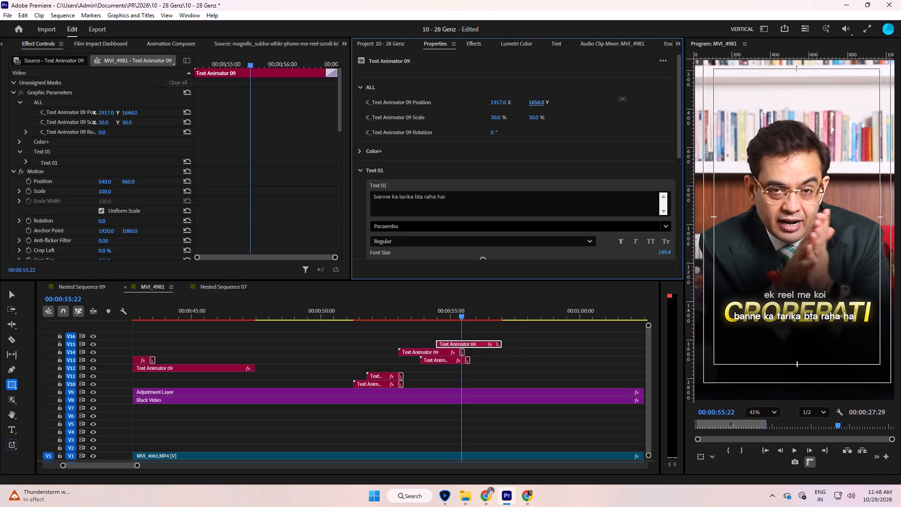
pyautogui.moveTo(622, 99); pyautogui.dragTo(620, 100)
pyautogui.moveTo(497, 104); pyautogui.dragTo(504, 104)
pyautogui.click(494, 506)
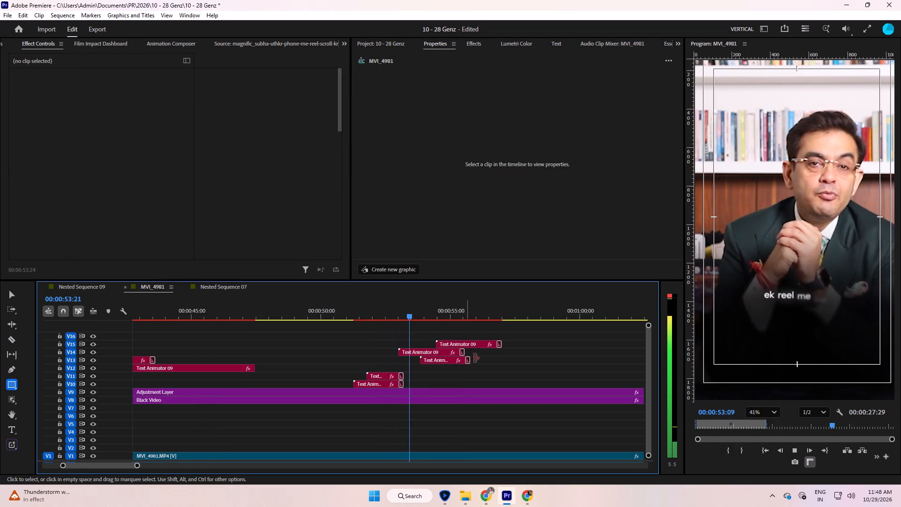
# Play back the INSTAGRAM and CROREPATI caption sections to check their animation and gradients.
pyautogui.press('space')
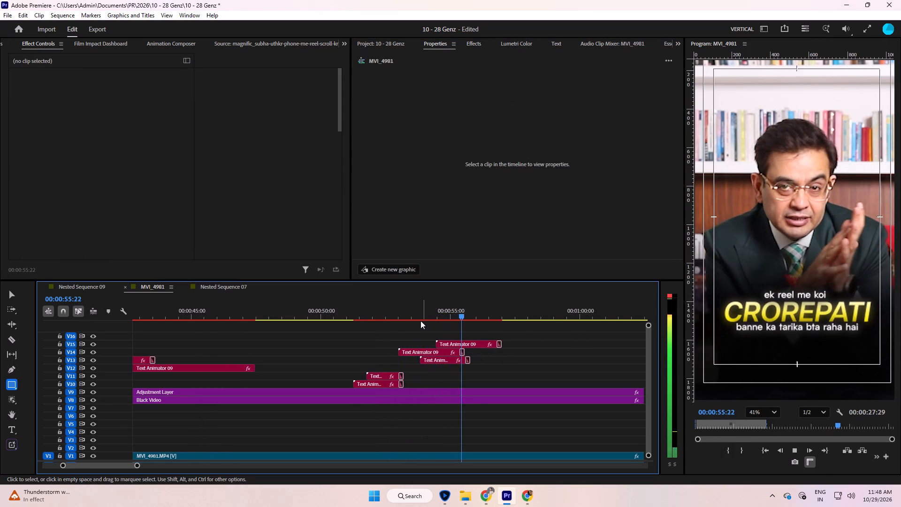
pyautogui.moveTo(419, 319); pyautogui.dragTo(360, 337)
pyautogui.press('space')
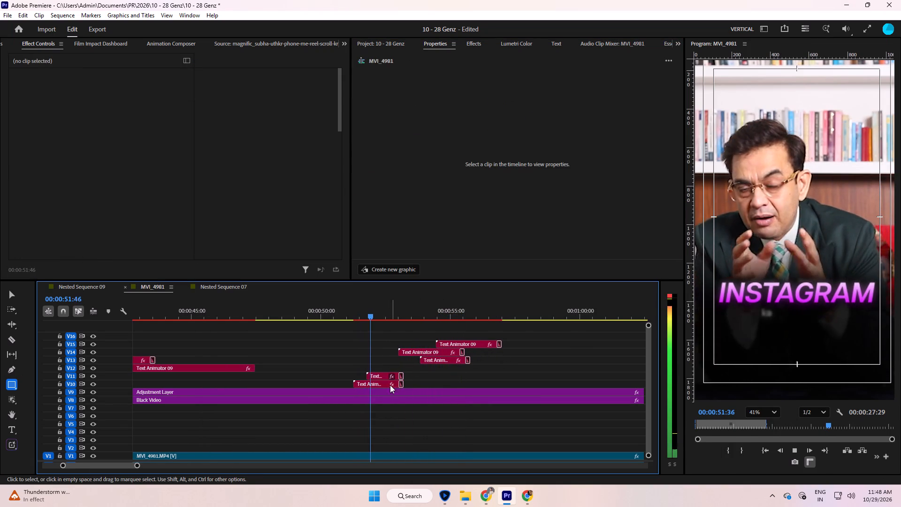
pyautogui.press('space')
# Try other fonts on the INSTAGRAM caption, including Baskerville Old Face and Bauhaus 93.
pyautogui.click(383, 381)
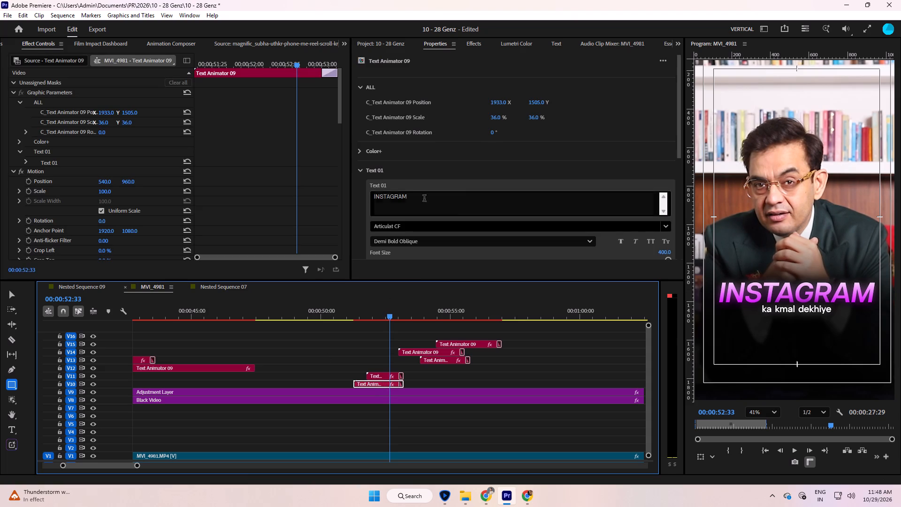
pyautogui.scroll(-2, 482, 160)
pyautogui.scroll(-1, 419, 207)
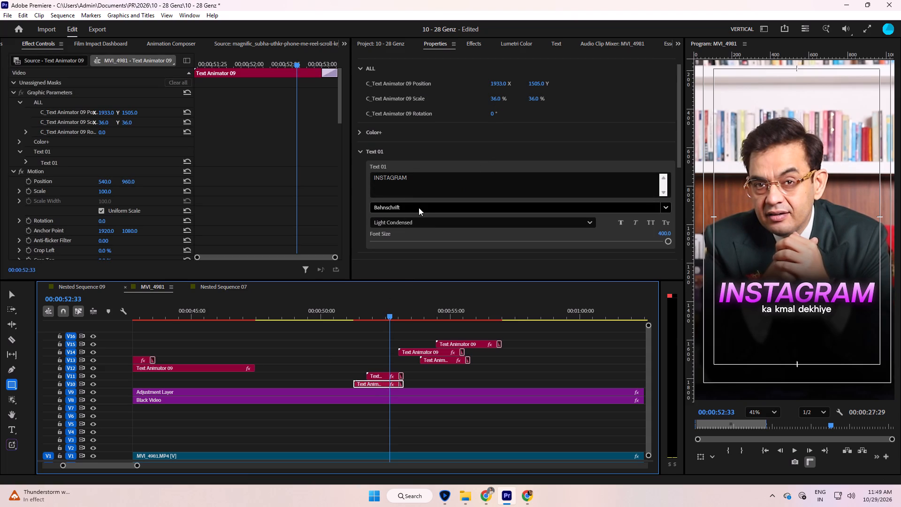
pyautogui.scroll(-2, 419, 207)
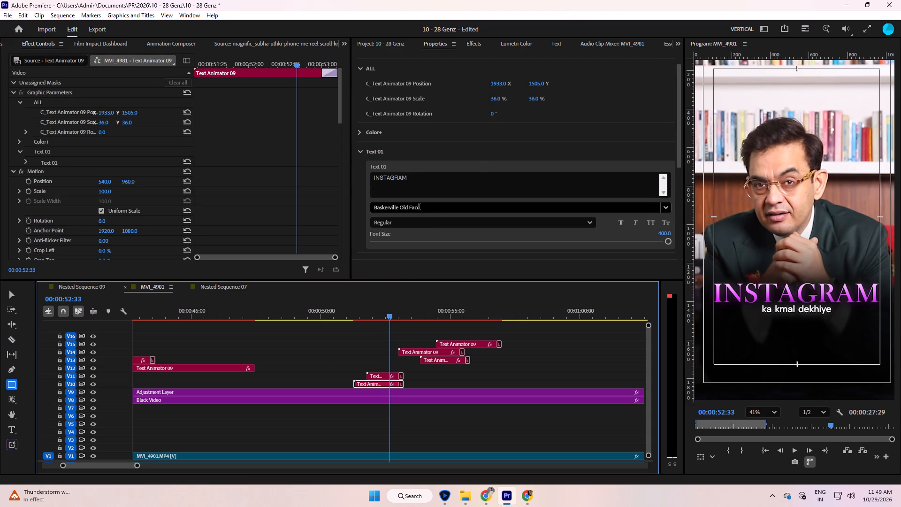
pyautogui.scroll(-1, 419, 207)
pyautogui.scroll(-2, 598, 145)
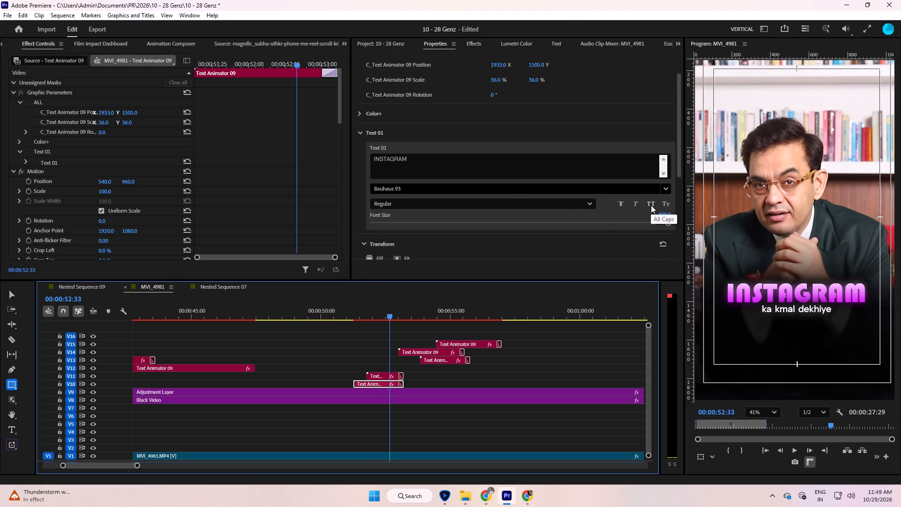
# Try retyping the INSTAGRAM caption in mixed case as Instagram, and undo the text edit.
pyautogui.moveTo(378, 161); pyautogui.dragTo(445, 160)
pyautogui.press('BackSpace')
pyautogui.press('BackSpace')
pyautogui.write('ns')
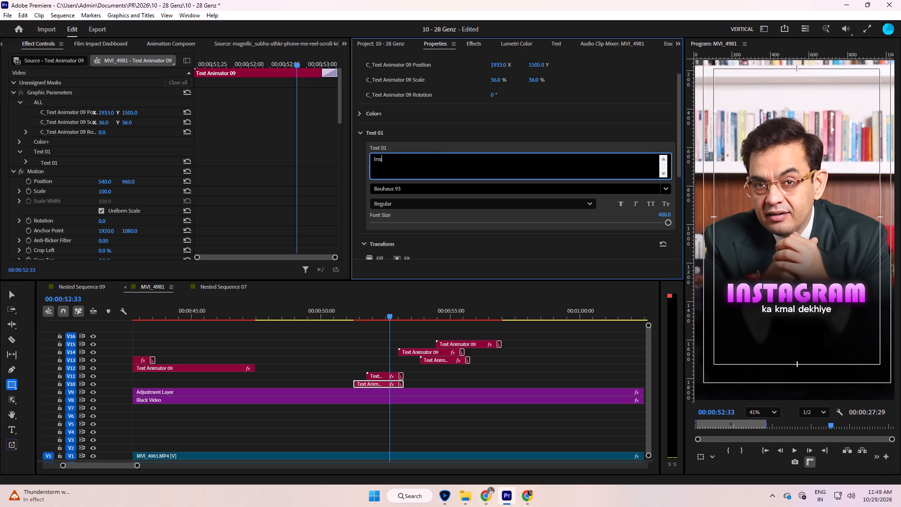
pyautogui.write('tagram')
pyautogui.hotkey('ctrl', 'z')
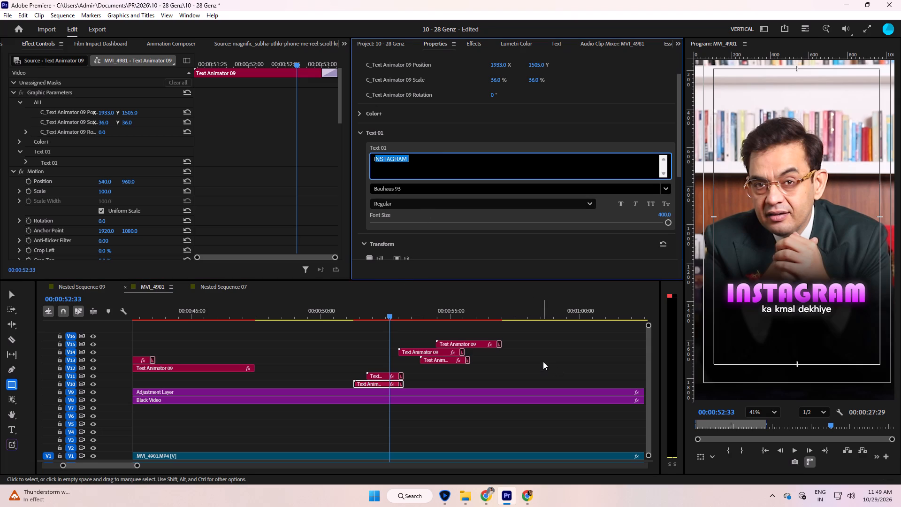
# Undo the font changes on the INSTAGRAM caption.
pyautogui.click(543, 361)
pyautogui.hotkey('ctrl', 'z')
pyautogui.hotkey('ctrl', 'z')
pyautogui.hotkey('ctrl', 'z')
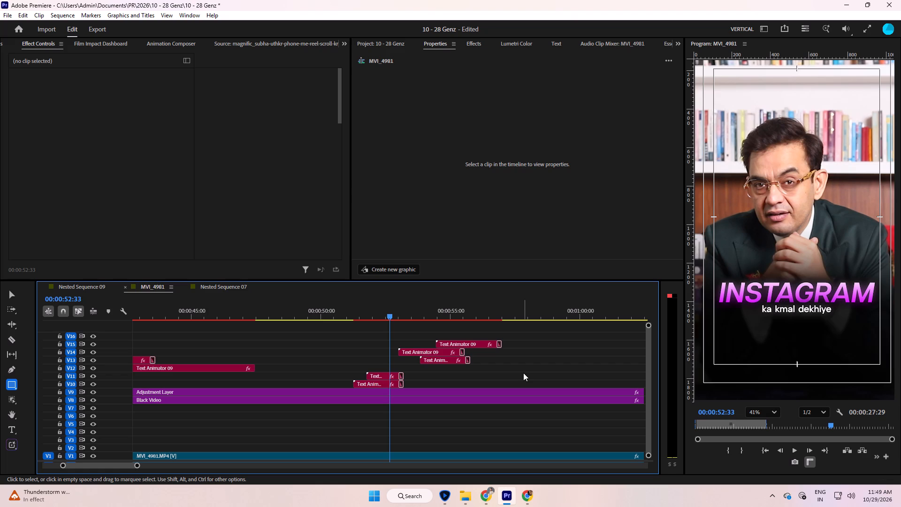
# Go to the CROREPATI caption section and select the "ek reel me koi" caption clip.
pyautogui.click(448, 305)
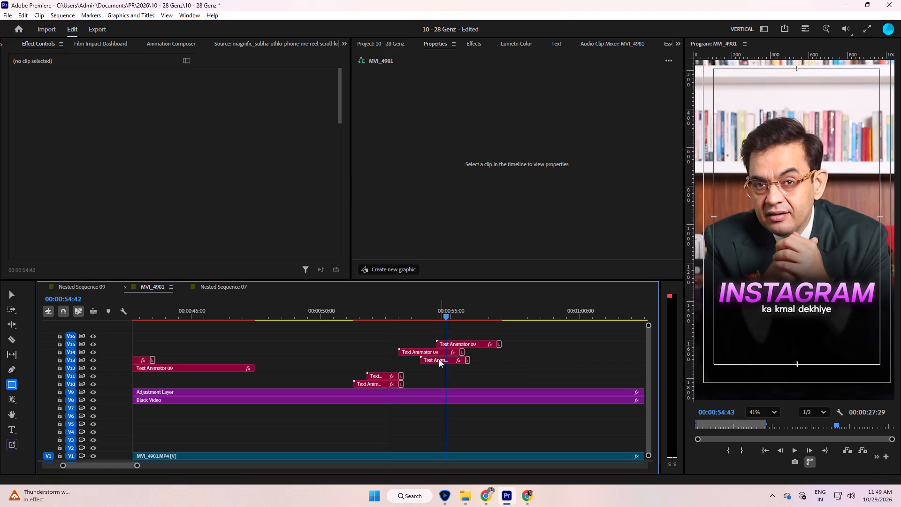
pyautogui.click(437, 347)
pyautogui.click(437, 352)
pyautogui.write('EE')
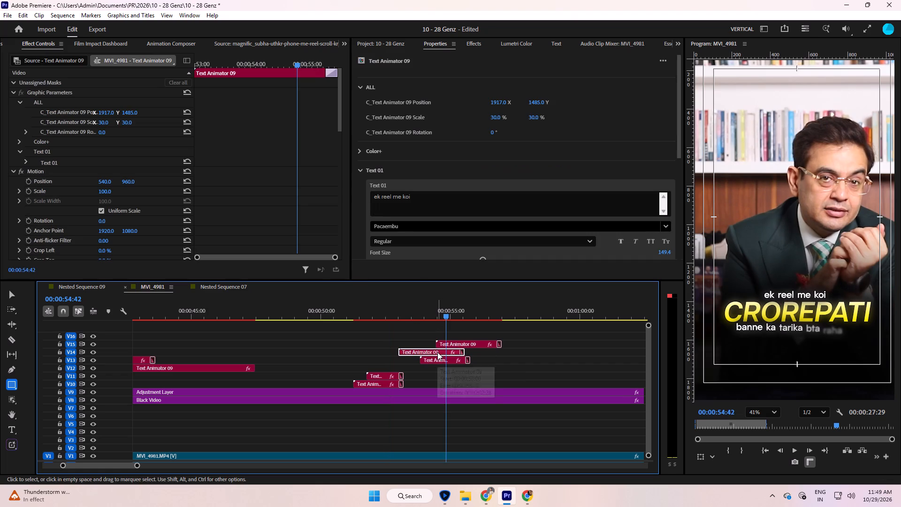
# Change the V13 caption text to "Crorepati" with a capital C and turn off All Caps.
pyautogui.click(436, 361)
pyautogui.write('EE')
pyautogui.scroll(-6, 502, 128)
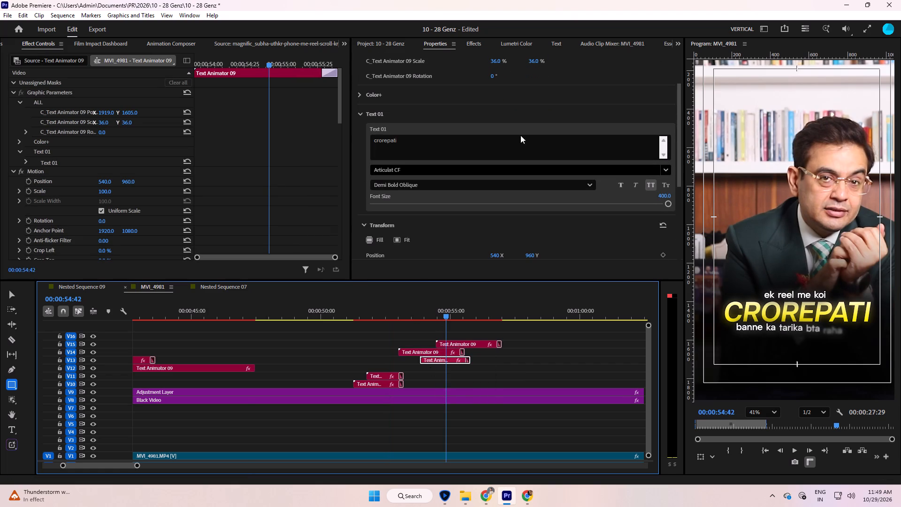
pyautogui.moveTo(377, 141); pyautogui.dragTo(350, 138)
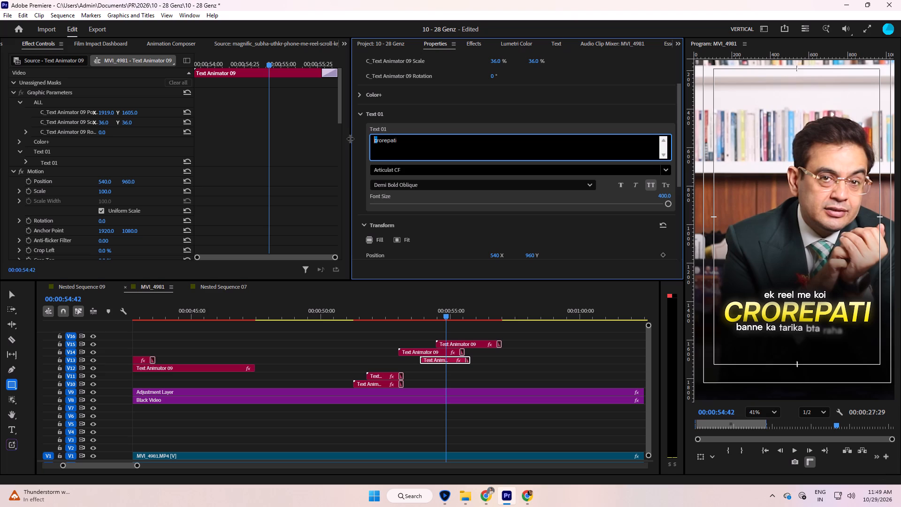
pyautogui.hotkey('shift', 'c')
pyautogui.click(353, 150)
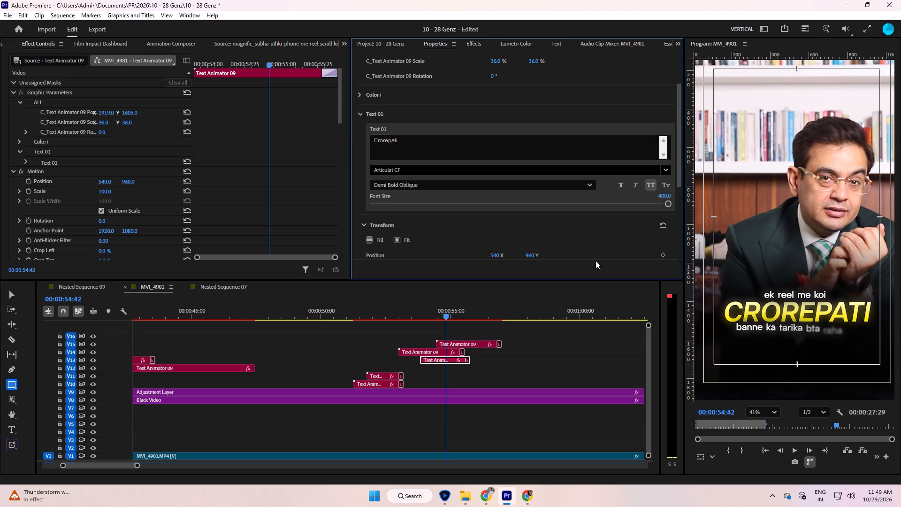
pyautogui.click(649, 184)
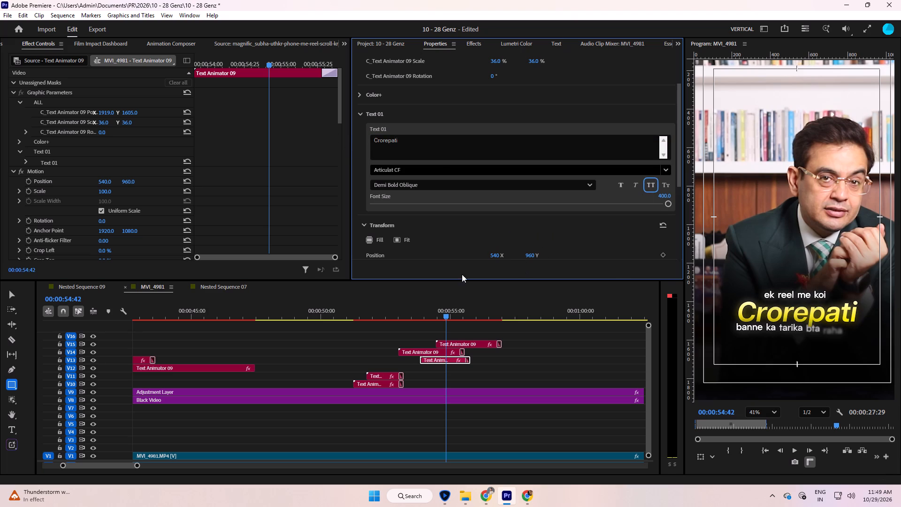
# Browse fonts for the Crorepati caption on V13 and set it to Birds of Paradise Personal use.
pyautogui.scroll(-3, 434, 169)
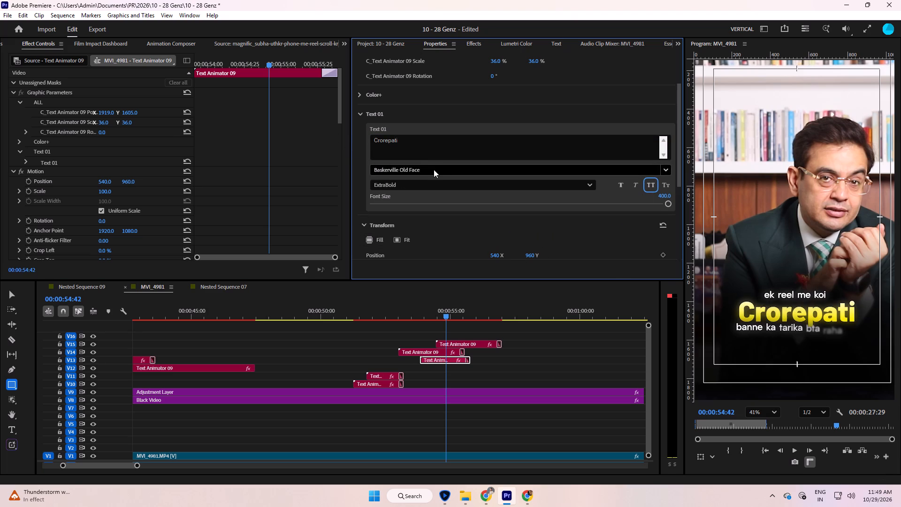
pyautogui.scroll(-4, 434, 169)
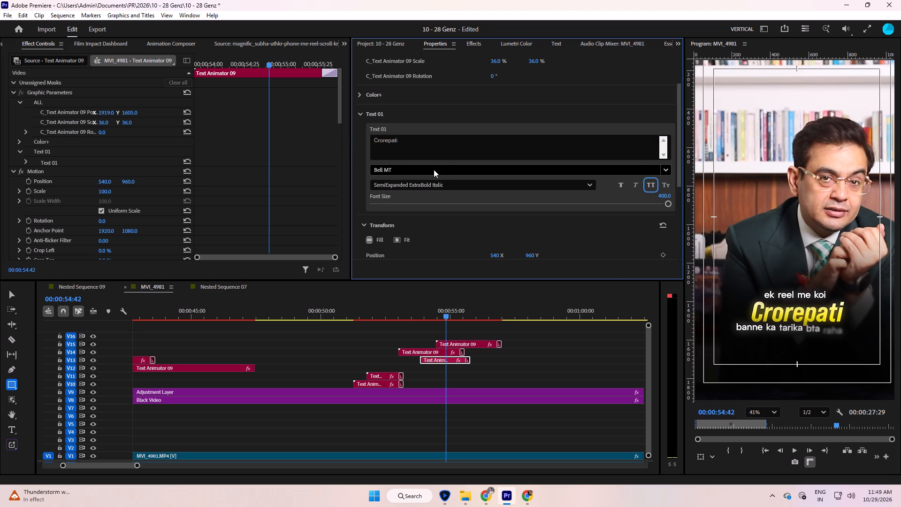
pyautogui.scroll(1, 434, 169)
pyautogui.scroll(-5, 420, 168)
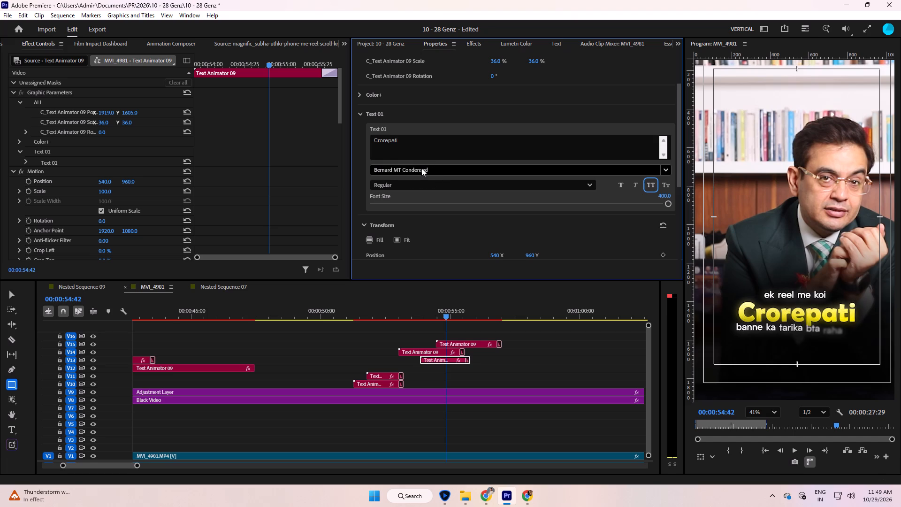
pyautogui.scroll(-2, 421, 168)
pyautogui.scroll(1, 421, 168)
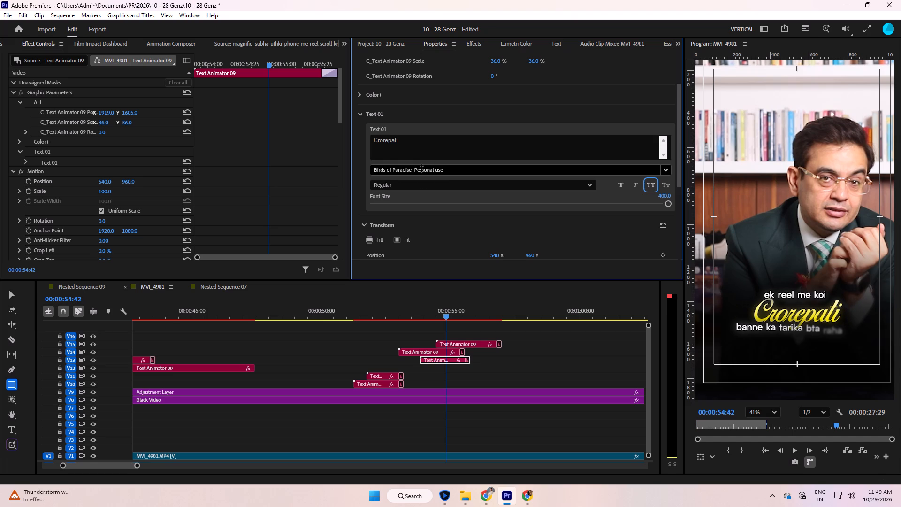
pyautogui.scroll(1, 421, 168)
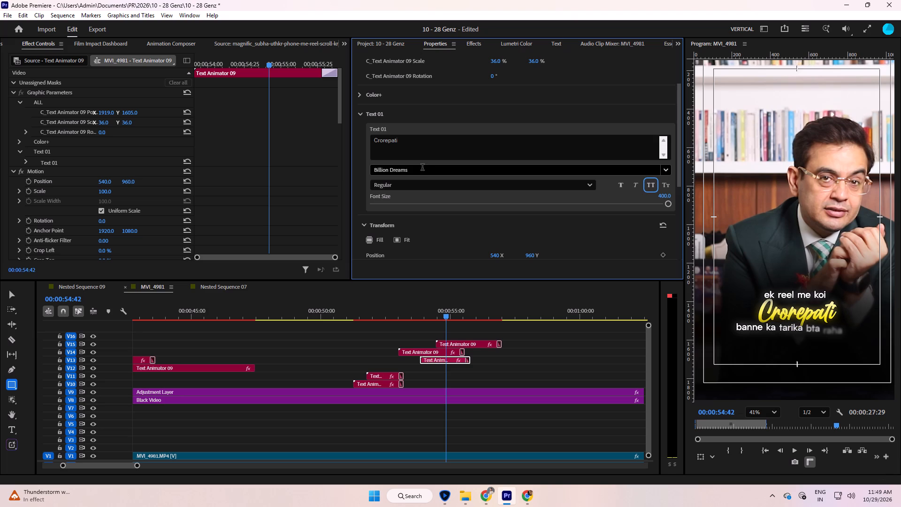
pyautogui.scroll(-1, 423, 168)
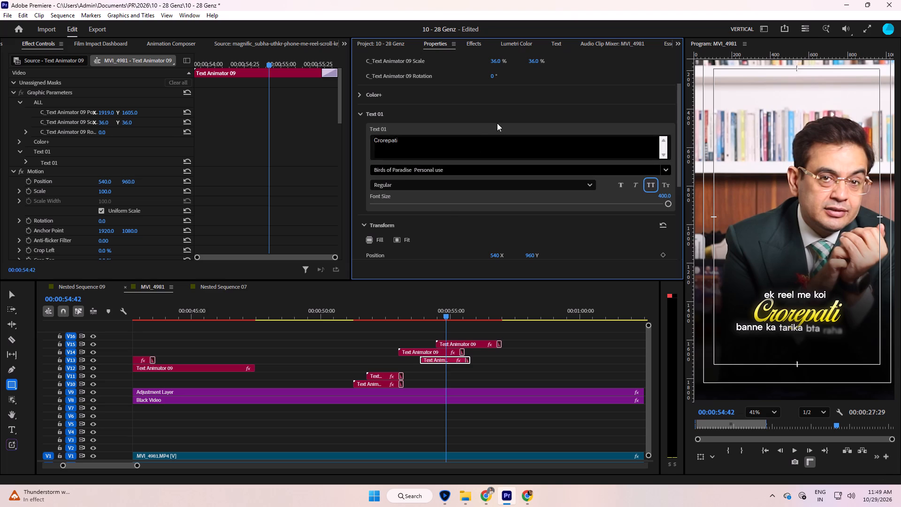
# Enlarge the Crorepati caption to a Text Animator scale of 54%.
pyautogui.scroll(6, 503, 118)
pyautogui.moveTo(497, 121); pyautogui.dragTo(517, 120)
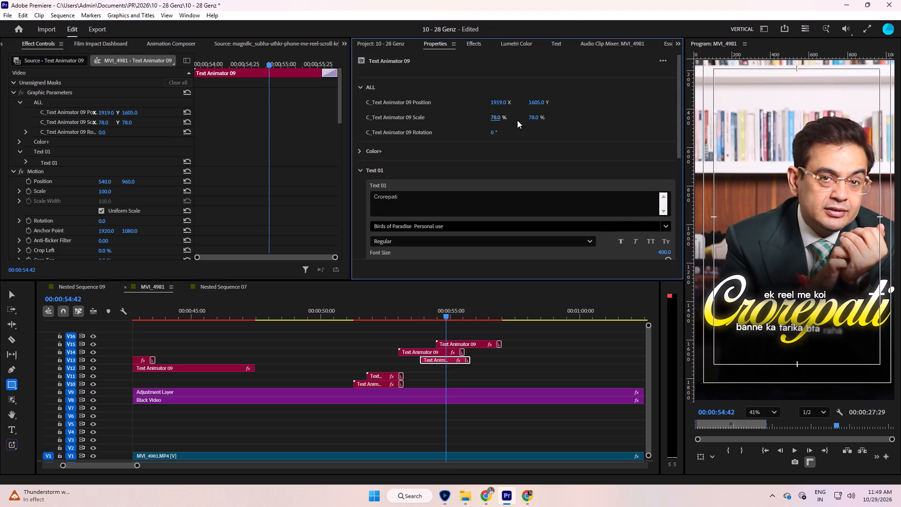
pyautogui.moveTo(504, 117); pyautogui.dragTo(496, 120)
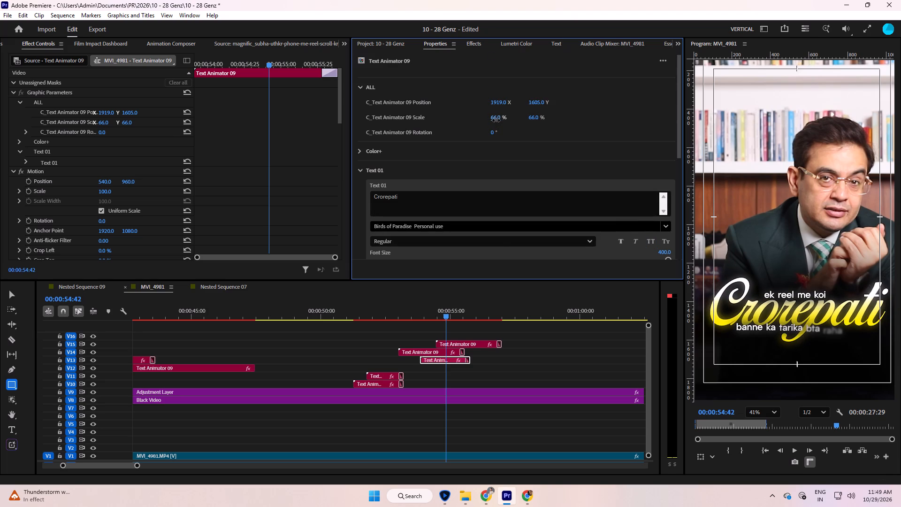
pyautogui.moveTo(496, 120); pyautogui.dragTo(496, 122)
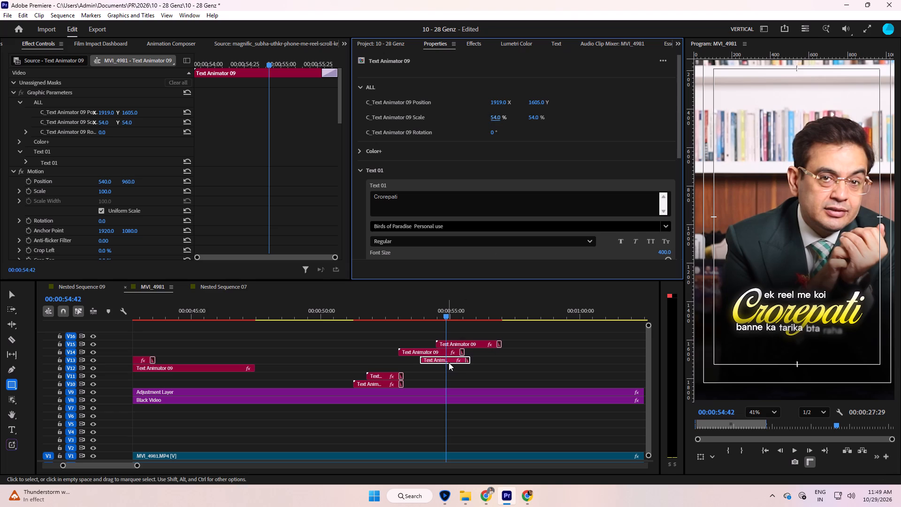
# Lower the "ek reel me koi" caption on V14 to Y 1511 so it sits closer to Crorepati.
pyautogui.click(450, 360)
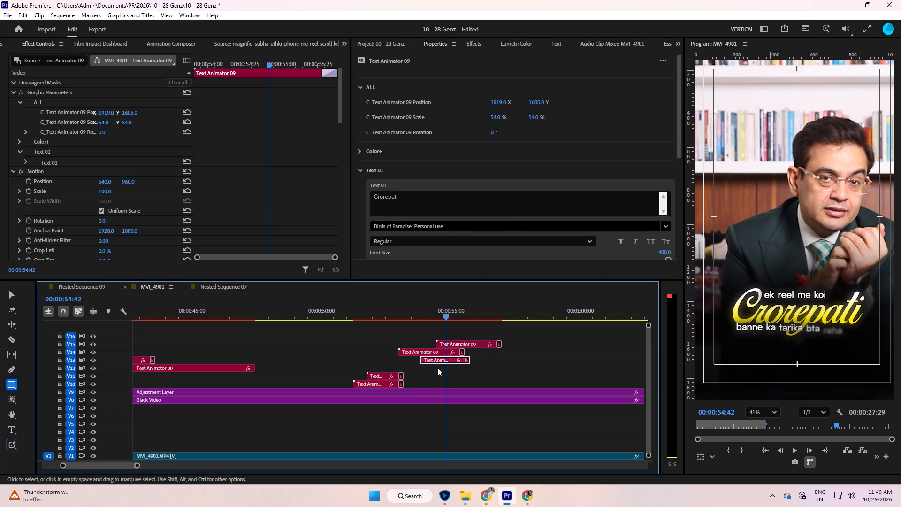
pyautogui.click(443, 350)
pyautogui.moveTo(542, 102); pyautogui.dragTo(554, 101)
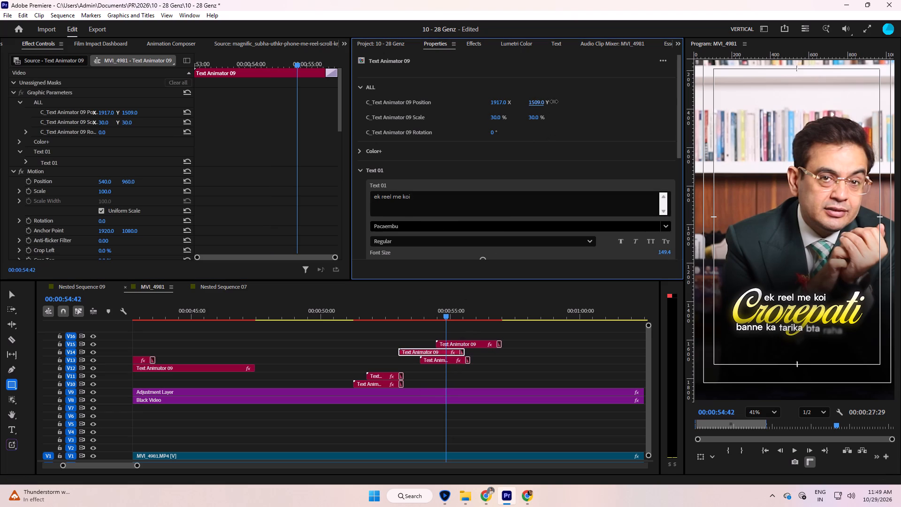
pyautogui.moveTo(554, 101); pyautogui.dragTo(555, 101)
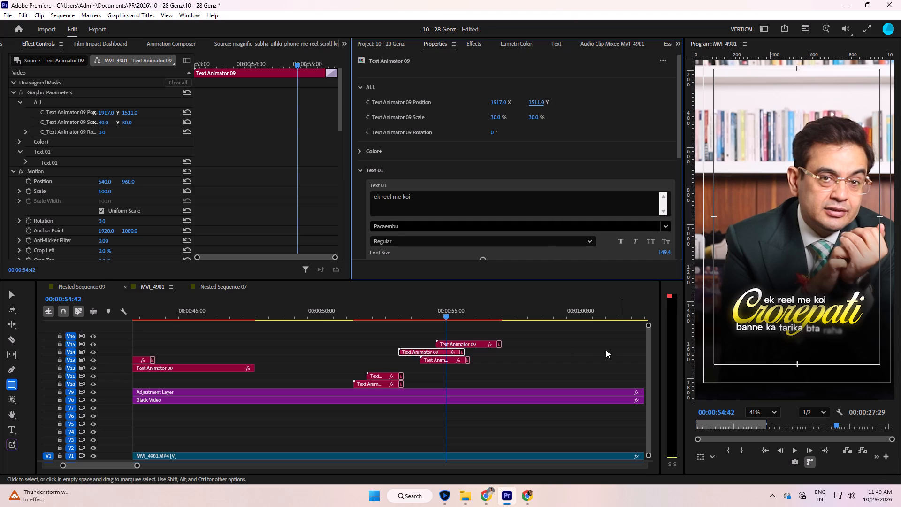
# Lower the V15 caption to Y 1752 and cut "bta raha hai" from its text, leaving "banne ka tarika".
pyautogui.click(462, 342)
pyautogui.click(462, 329)
pyautogui.press('space')
pyautogui.press('space')
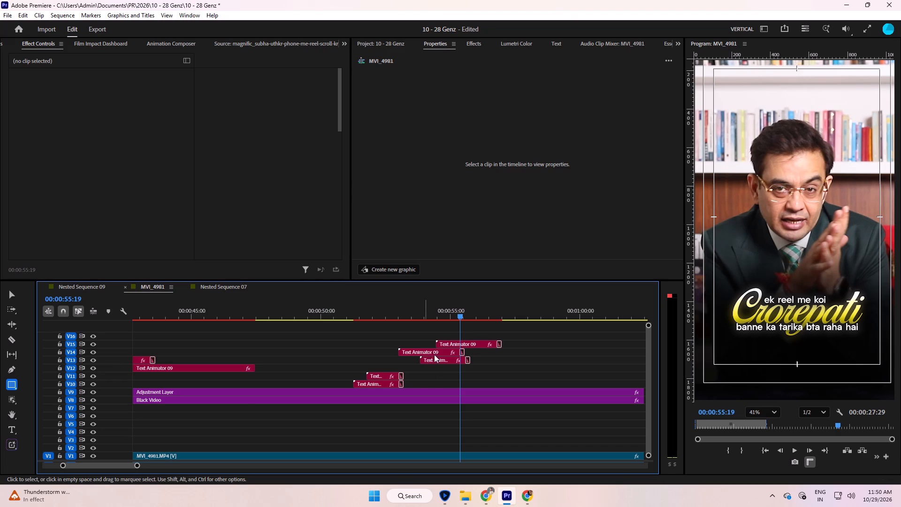
pyautogui.click(466, 344)
pyautogui.moveTo(538, 101); pyautogui.dragTo(563, 101)
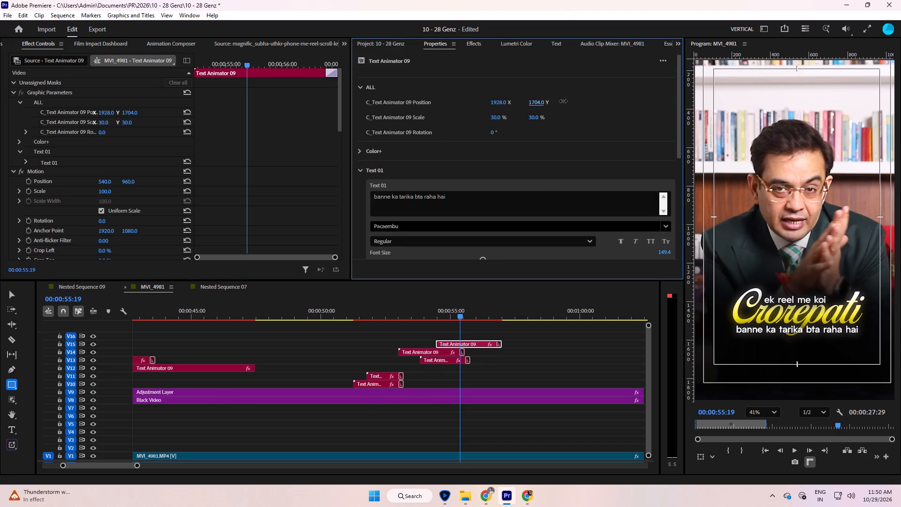
pyautogui.moveTo(563, 101); pyautogui.dragTo(583, 99)
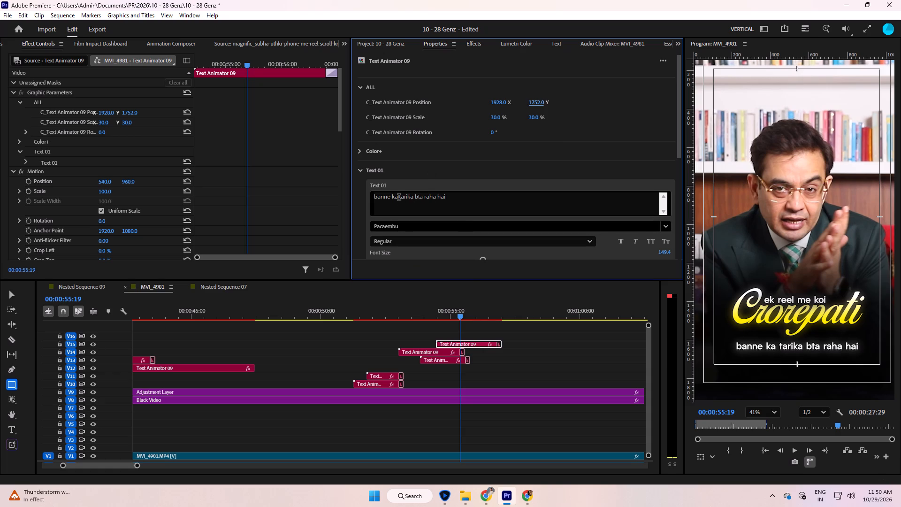
pyautogui.moveTo(416, 198); pyautogui.dragTo(526, 198)
pyautogui.hotkey('ctrl', 'x')
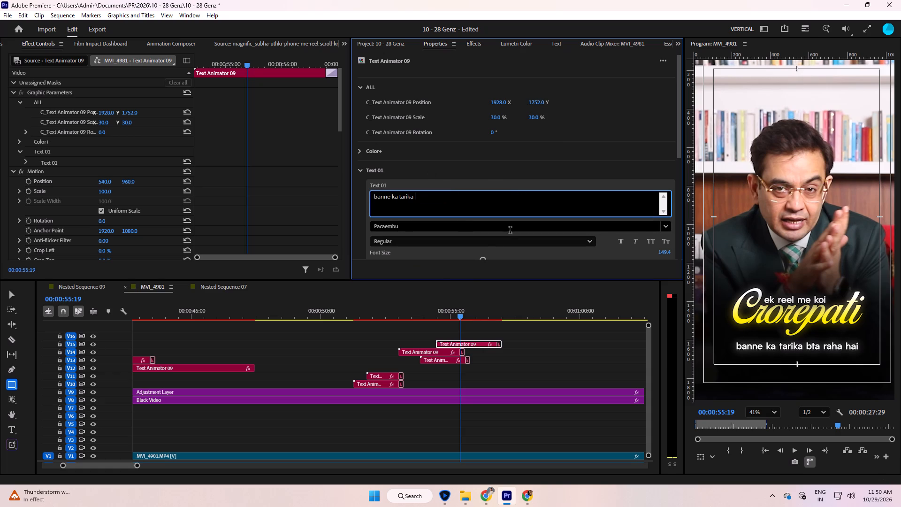
pyautogui.click(354, 230)
# Scale the "banne ka tarika" caption to 24% and place it at X 2136, Y 1656 beneath the end of Crorepati.
pyautogui.moveTo(500, 103); pyautogui.dragTo(515, 106)
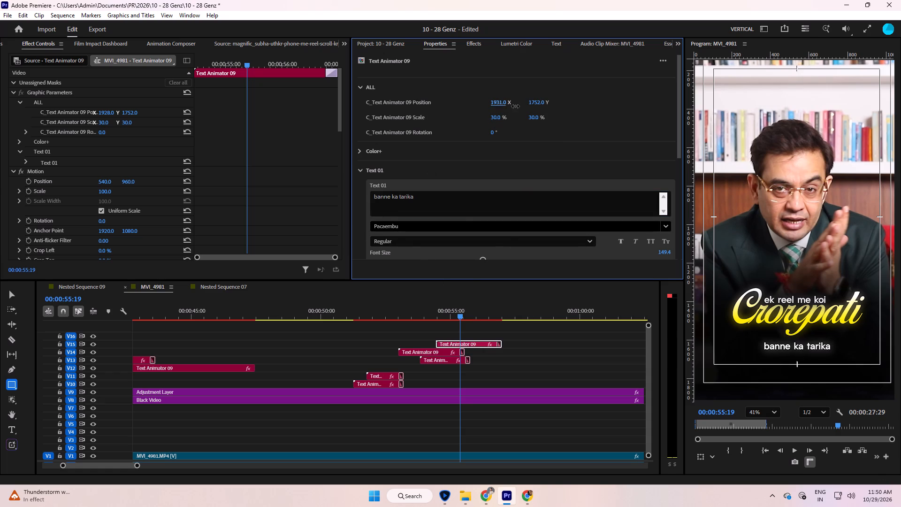
pyautogui.moveTo(515, 106); pyautogui.dragTo(598, 110)
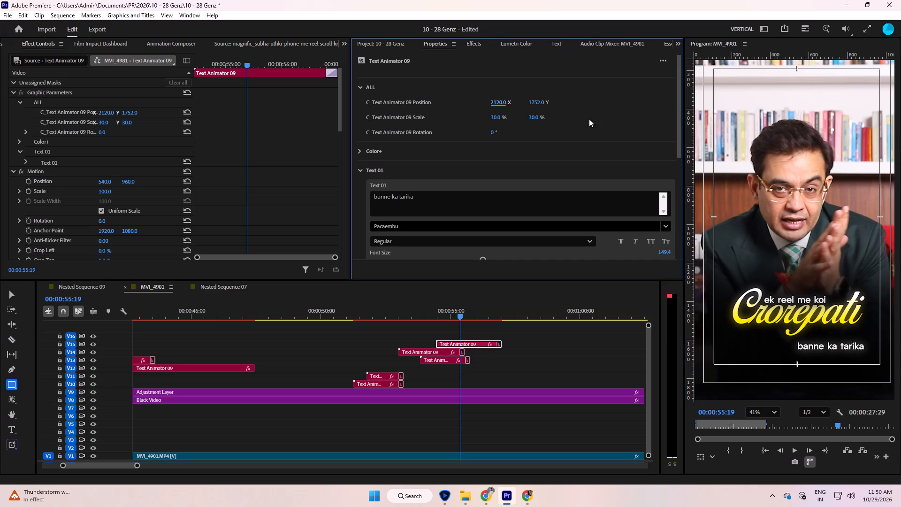
pyautogui.moveTo(538, 104); pyautogui.dragTo(503, 121)
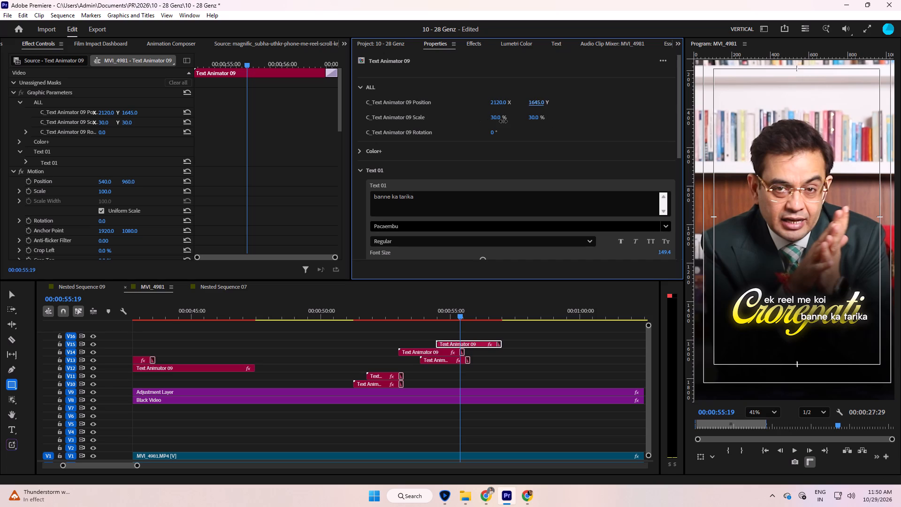
pyautogui.moveTo(503, 121); pyautogui.dragTo(509, 122)
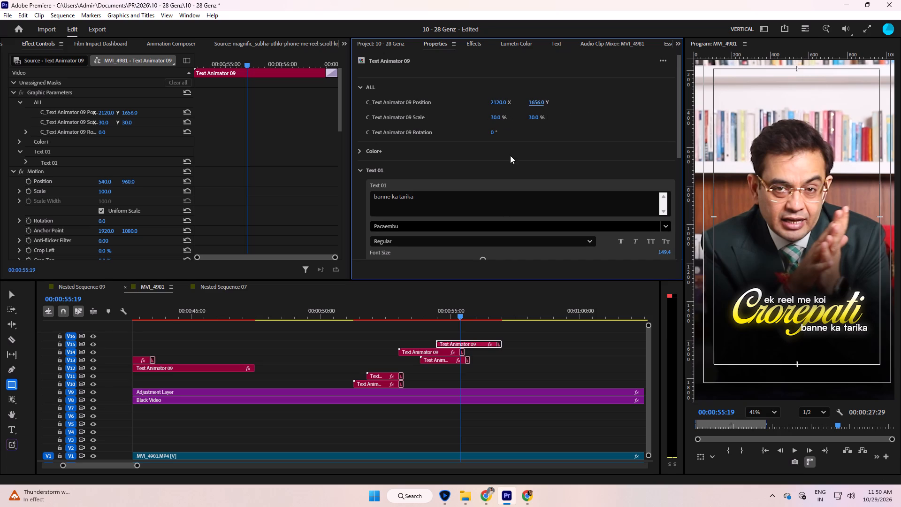
pyautogui.moveTo(499, 120); pyautogui.dragTo(495, 120)
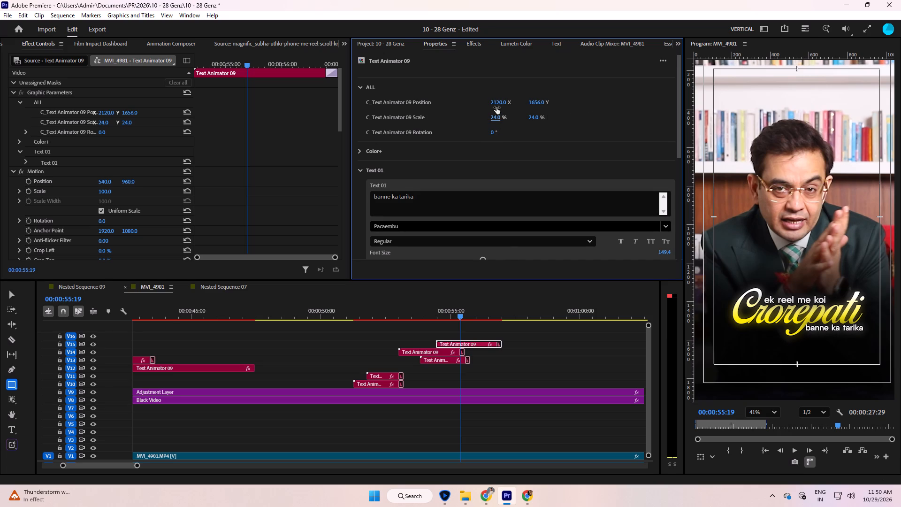
pyautogui.moveTo(496, 104); pyautogui.dragTo(507, 104)
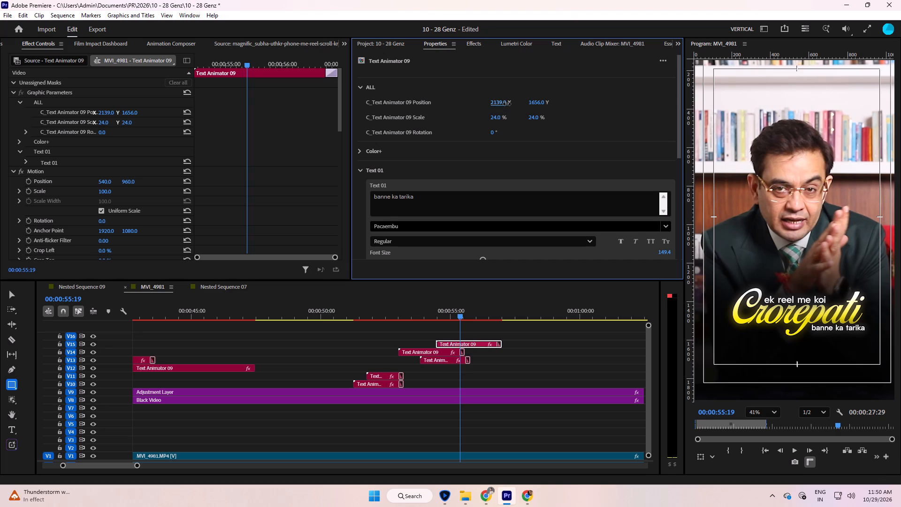
pyautogui.moveTo(507, 104); pyautogui.dragTo(505, 104)
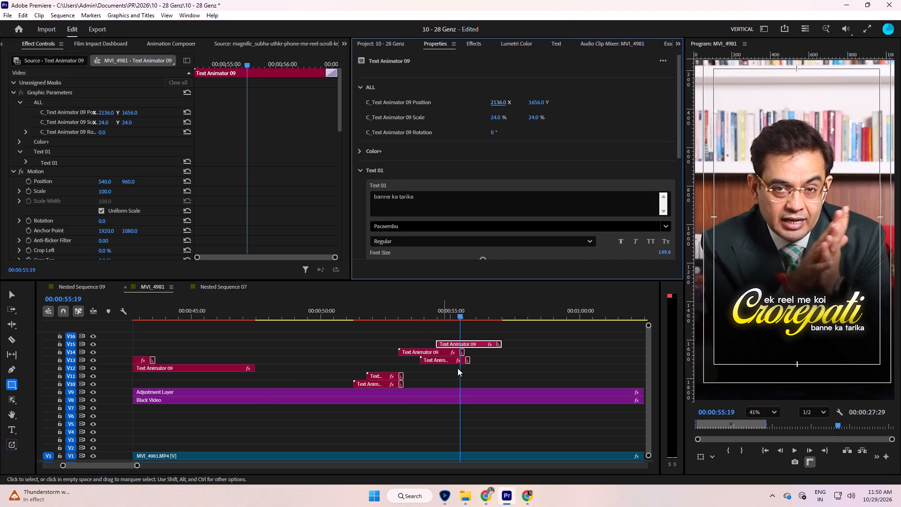
# Duplicate the "banne ka tarika" caption onto V16, starting slightly after the original, and replace its text with "bta raha hai".
pyautogui.keyDown('alt'); pyautogui.moveTo(453, 343); pyautogui.dragTo(454, 336); pyautogui.keyUp('alt')
pyautogui.moveTo(446, 335); pyautogui.dragTo(457, 335)
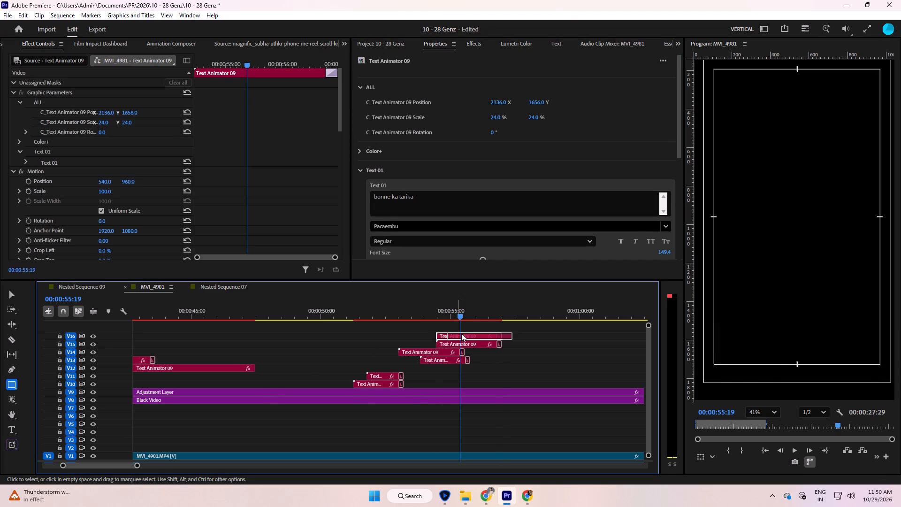
pyautogui.click(462, 333)
pyautogui.click(434, 199)
pyautogui.hotkey('ctrl', 'a')
pyautogui.hotkey('ctrl', 'v')
pyautogui.click(369, 200)
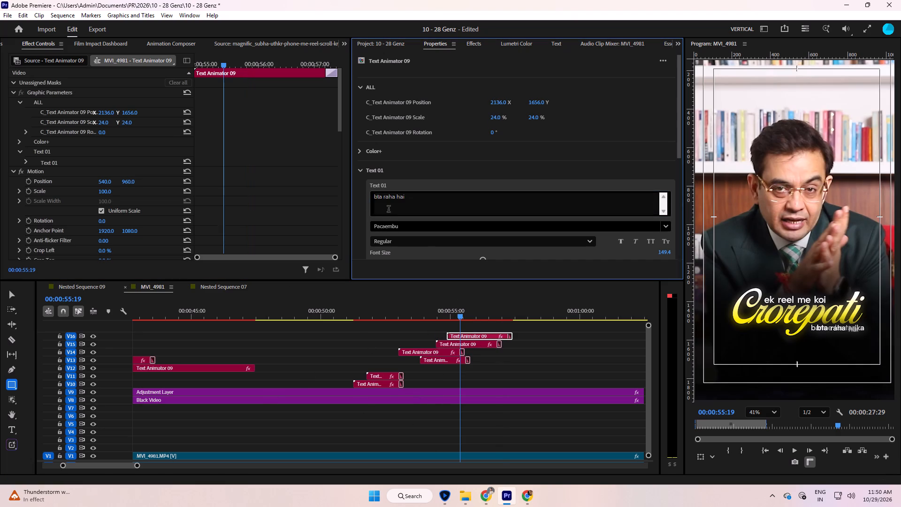
# Lower the "bta raha hai" caption to Y 1689, beneath the "banne ka tarika" line.
pyautogui.moveTo(546, 100); pyautogui.dragTo(558, 100)
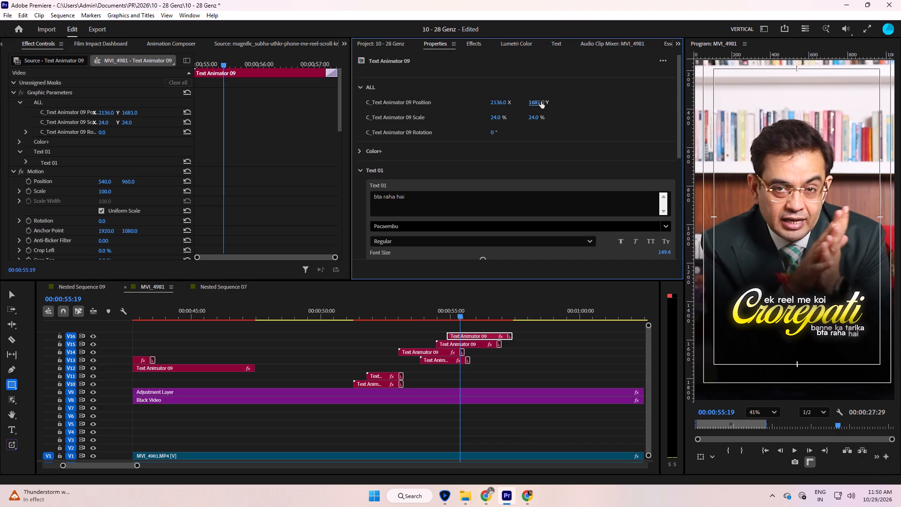
pyautogui.moveTo(540, 102); pyautogui.dragTo(548, 105)
# Play through the captions and extend the ends of the Crorepati and "ek reel me koi" clips past 00:00:56.
pyautogui.press('space')
pyautogui.press('space')
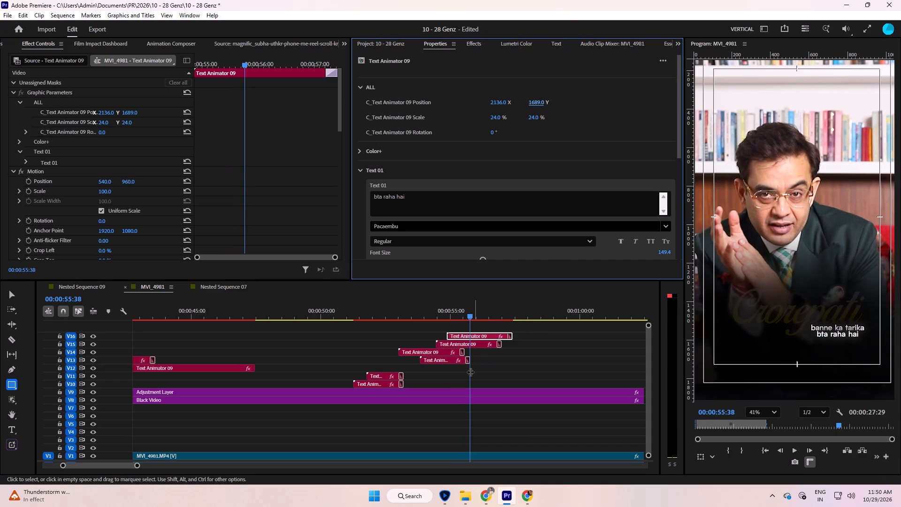
pyautogui.moveTo(471, 360); pyautogui.dragTo(494, 360)
pyautogui.moveTo(467, 350); pyautogui.dragTo(487, 350)
# Reposition the "bta raha hai" caption to about X 2104, Y 1695, aligned under "banne ka tarika", and save the project.
pyautogui.click(478, 336)
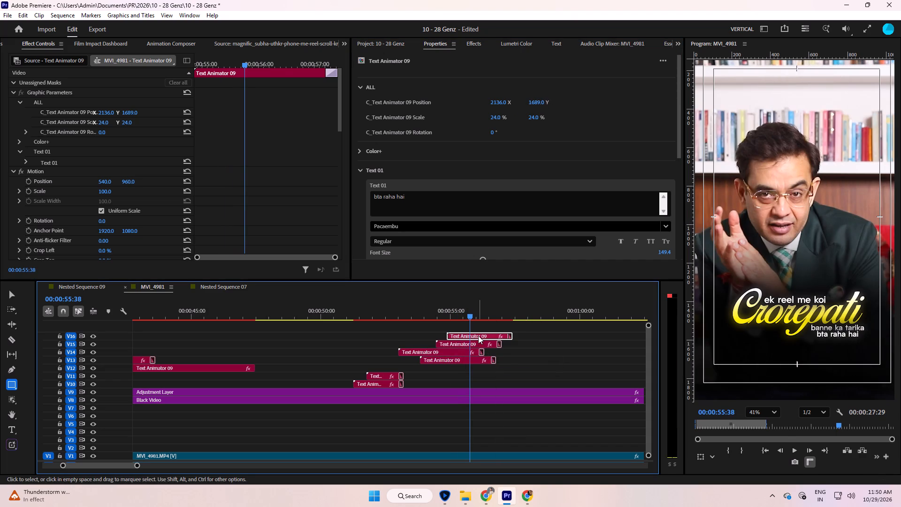
pyautogui.click(533, 102)
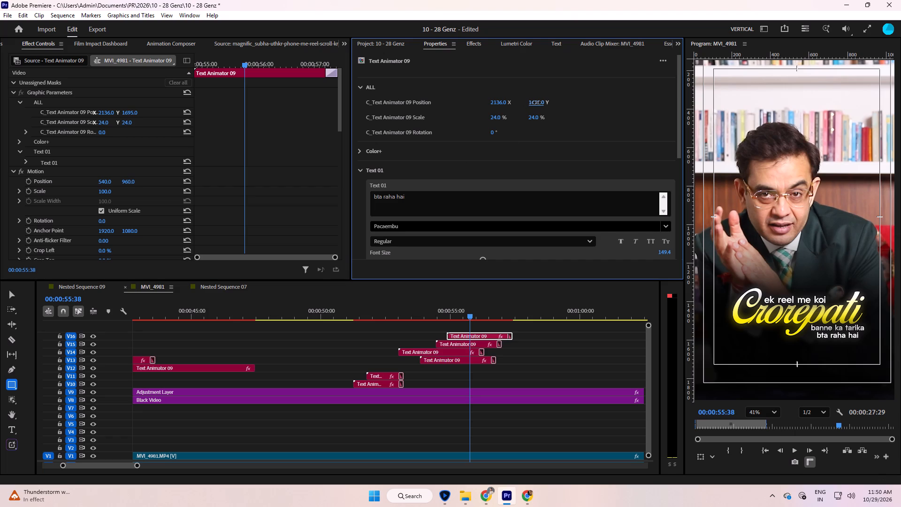
pyautogui.moveTo(505, 104); pyautogui.dragTo(487, 115)
pyautogui.moveTo(487, 115); pyautogui.dragTo(499, 115)
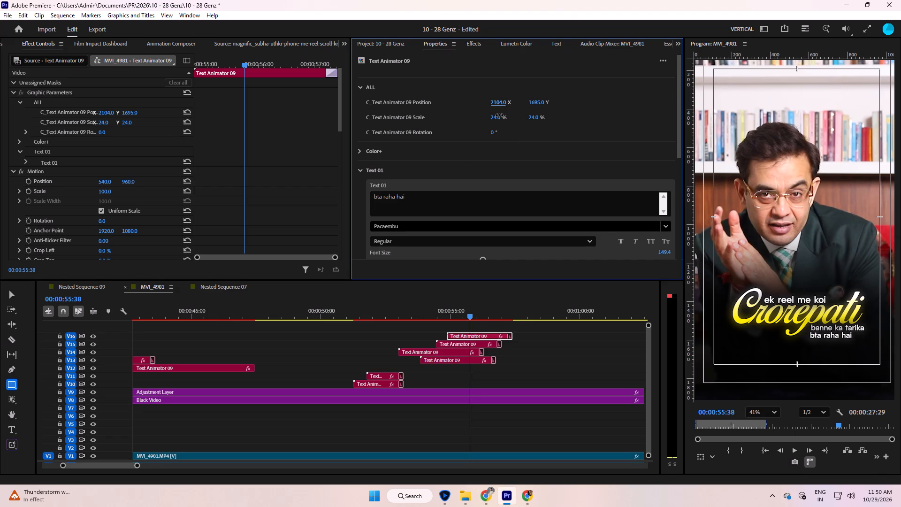
pyautogui.moveTo(499, 115); pyautogui.dragTo(500, 115)
pyautogui.hotkey('ctrl', 's')
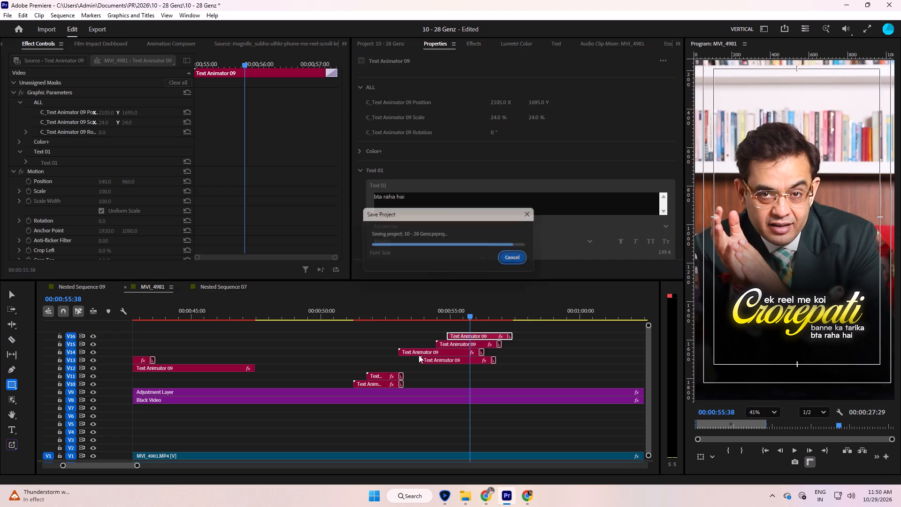
# Preview the stacked Crorepati captions in full screen, play them through from about 00:00:53, and save the project.
pyautogui.hotkey('ctrl', '`')
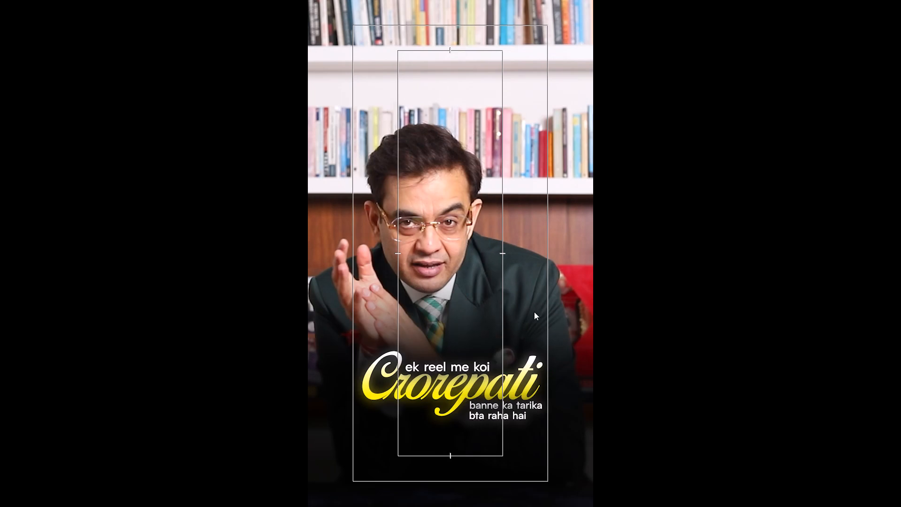
pyautogui.hotkey('ctrl', '`')
pyautogui.click(399, 306)
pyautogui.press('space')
pyautogui.click(536, 346)
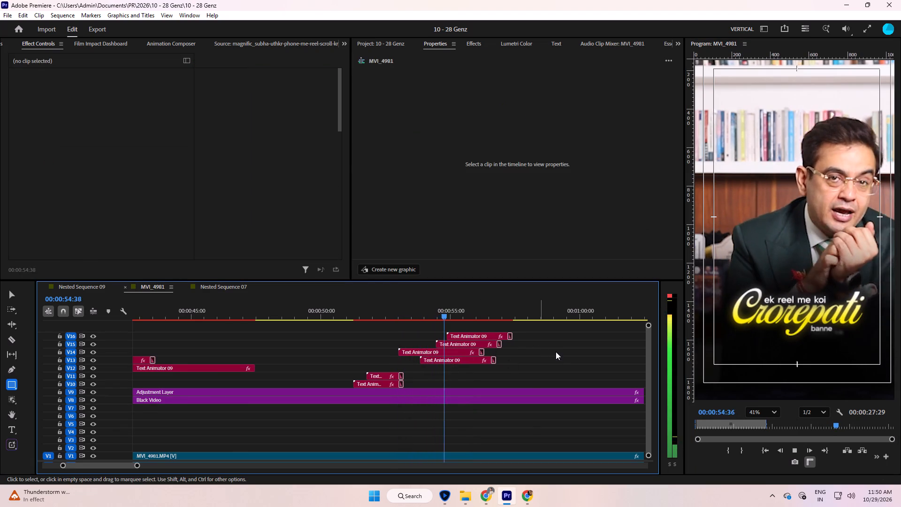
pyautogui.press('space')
pyautogui.hotkey('ctrl', 's')
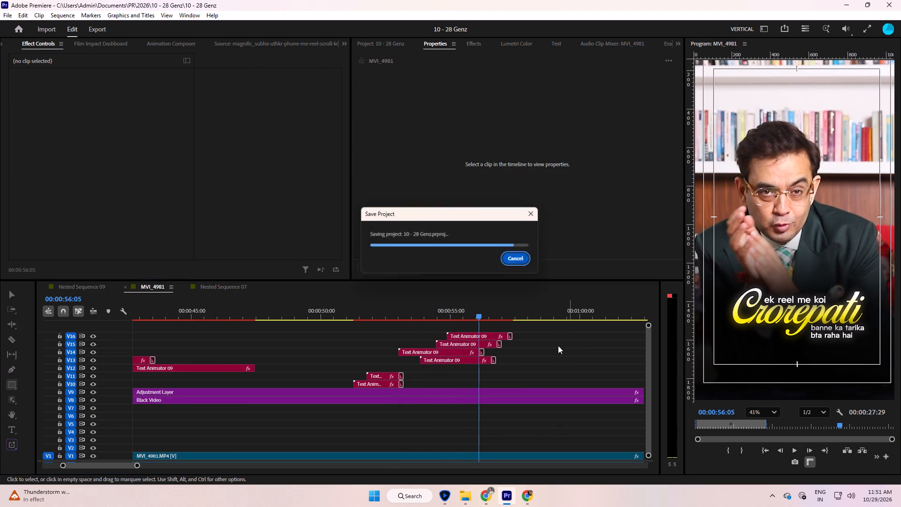
pyautogui.click(557, 345)
pyautogui.click(557, 345)
# Change the INSTAGRAM caption's font to Bebas Neue Pro in SemiExpanded ExtraBold Italic.
pyautogui.click(351, 312)
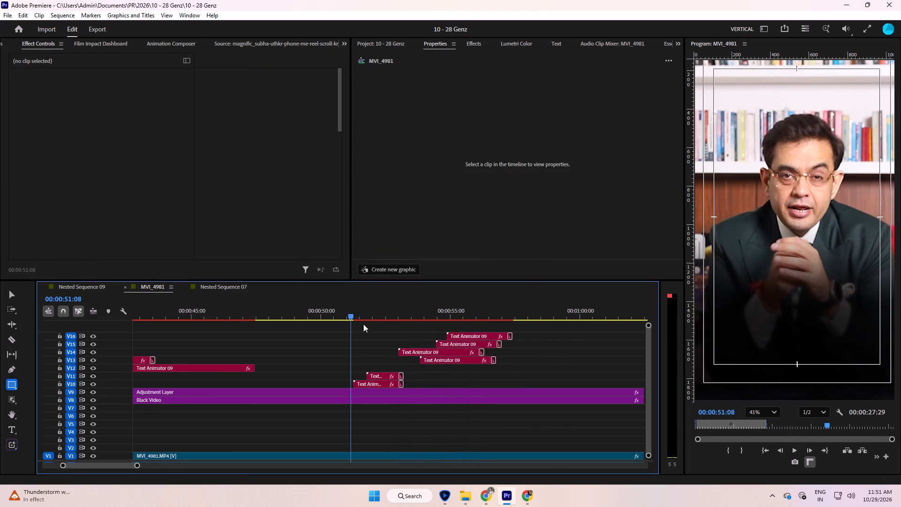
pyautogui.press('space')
pyautogui.click(378, 378)
pyautogui.click(382, 385)
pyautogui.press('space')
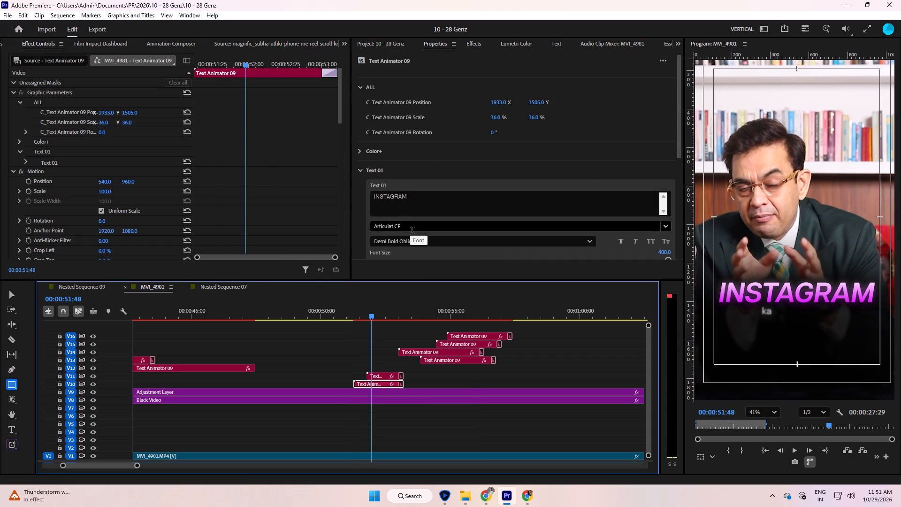
pyautogui.scroll(-2, 418, 225)
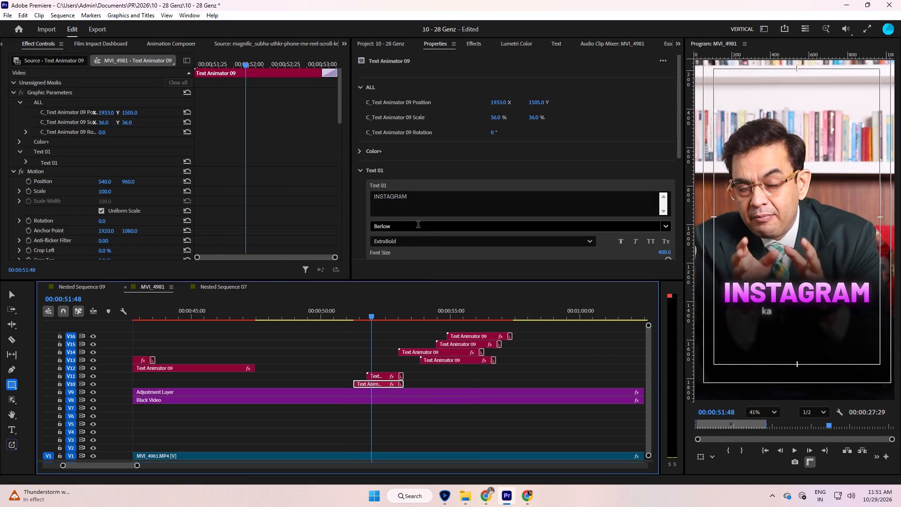
pyautogui.scroll(-3, 418, 225)
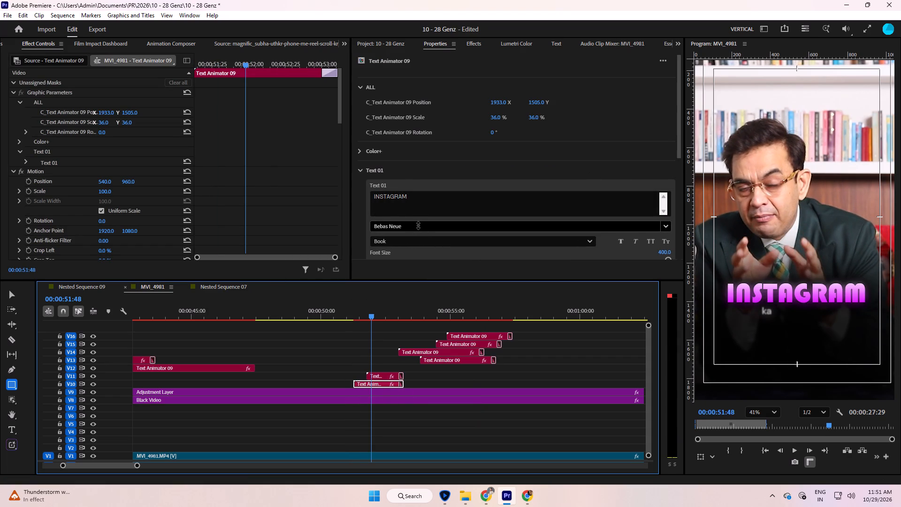
pyautogui.scroll(-1, 418, 226)
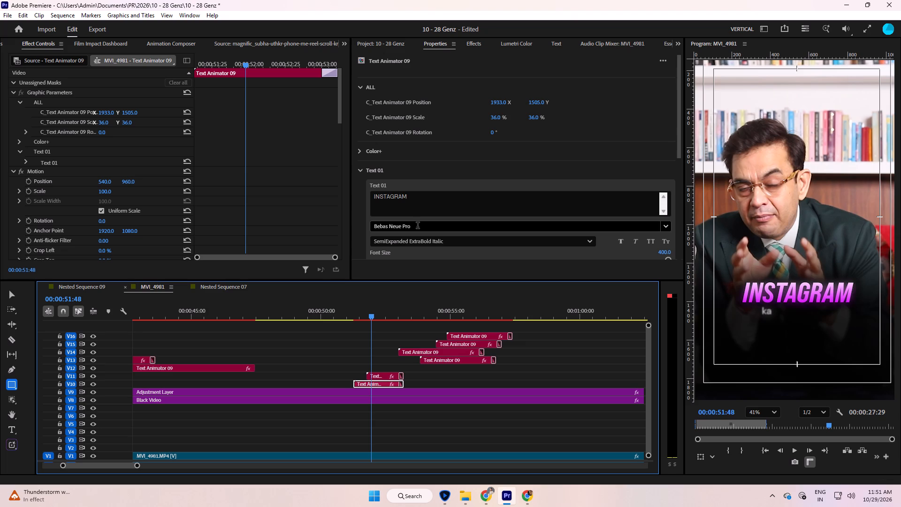
pyautogui.scroll(-1, 418, 226)
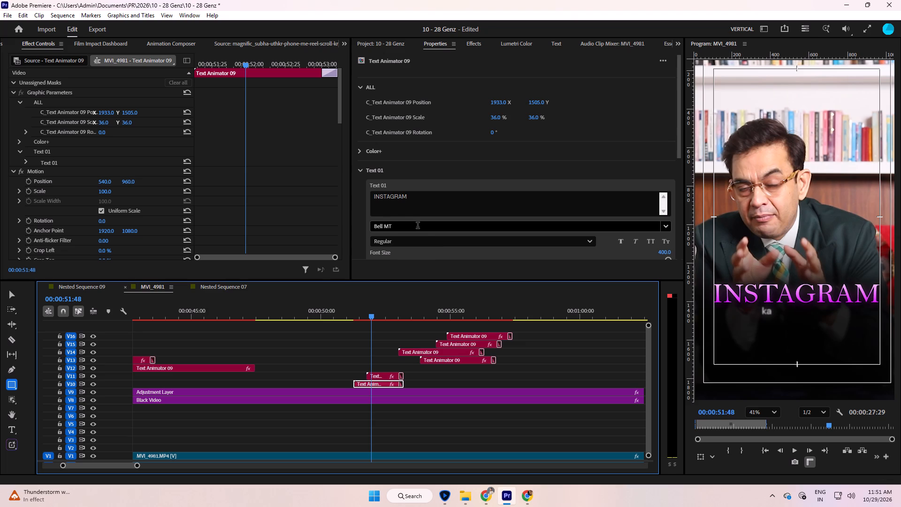
pyautogui.scroll(1, 418, 226)
pyautogui.scroll(-5, 518, 118)
pyautogui.scroll(6, 587, 76)
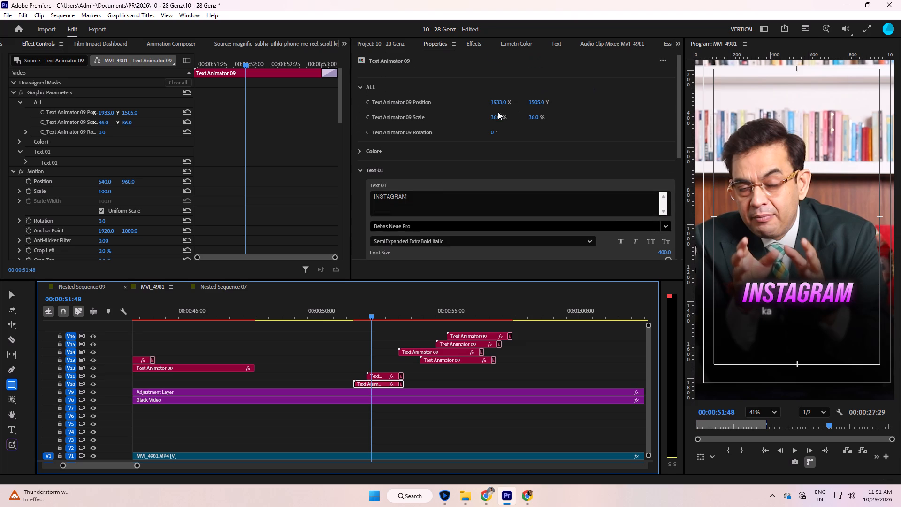
# Scale the INSTAGRAM caption to 41%, play through it and the Crorepati captions, and save the project.
pyautogui.moveTo(493, 117); pyautogui.dragTo(502, 121)
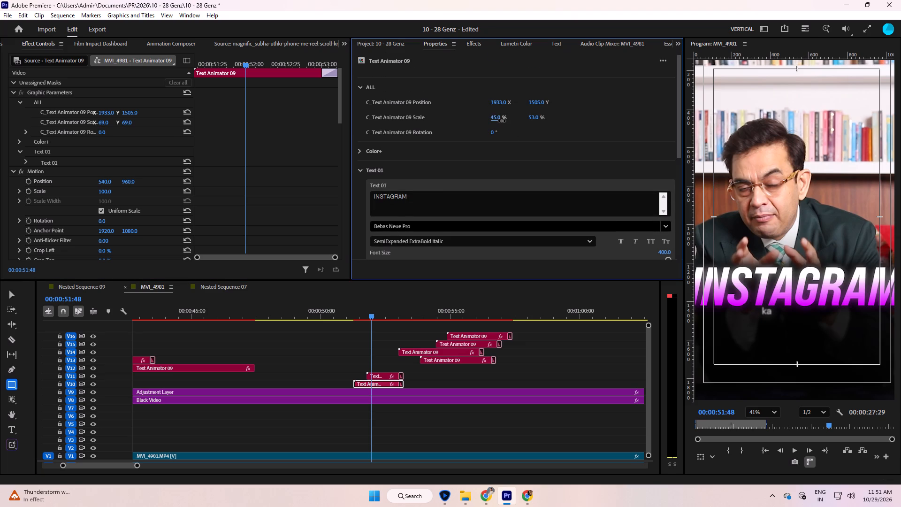
pyautogui.moveTo(502, 121); pyautogui.dragTo(506, 120)
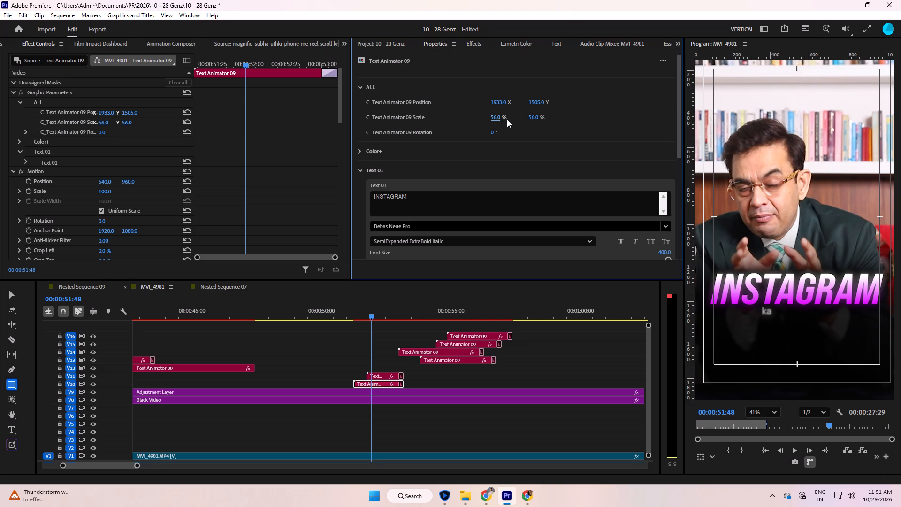
pyautogui.moveTo(507, 119); pyautogui.dragTo(502, 123)
pyautogui.moveTo(499, 118); pyautogui.dragTo(488, 121)
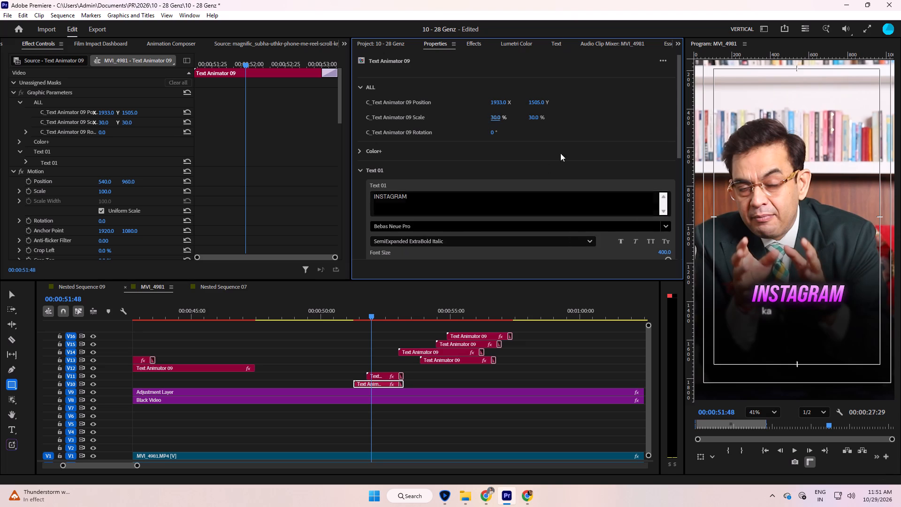
pyautogui.moveTo(496, 117); pyautogui.dragTo(502, 116)
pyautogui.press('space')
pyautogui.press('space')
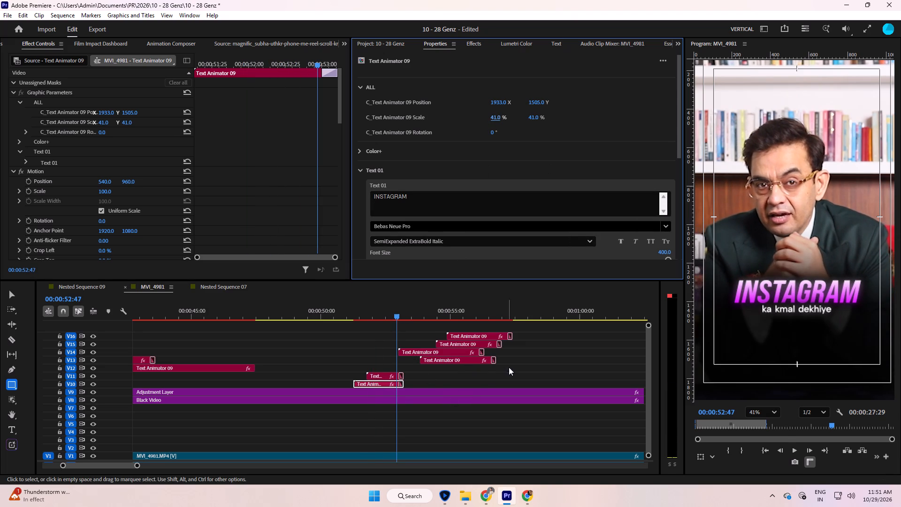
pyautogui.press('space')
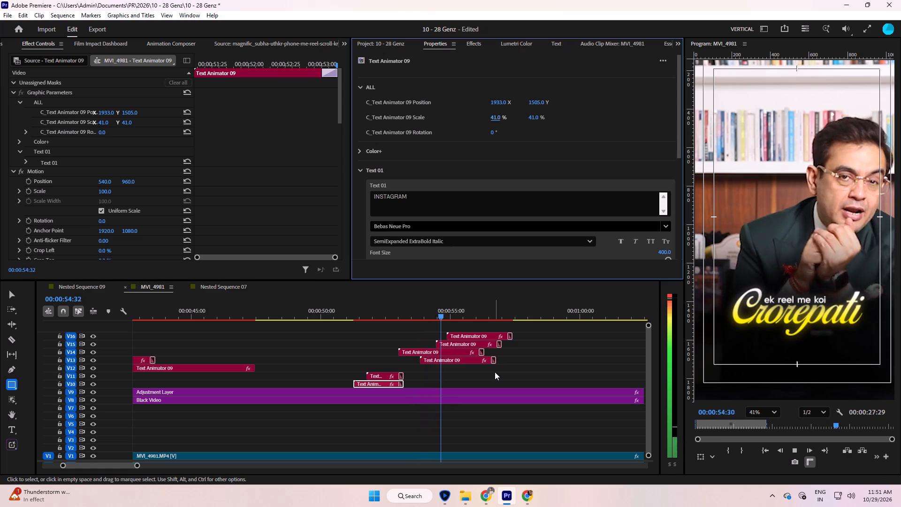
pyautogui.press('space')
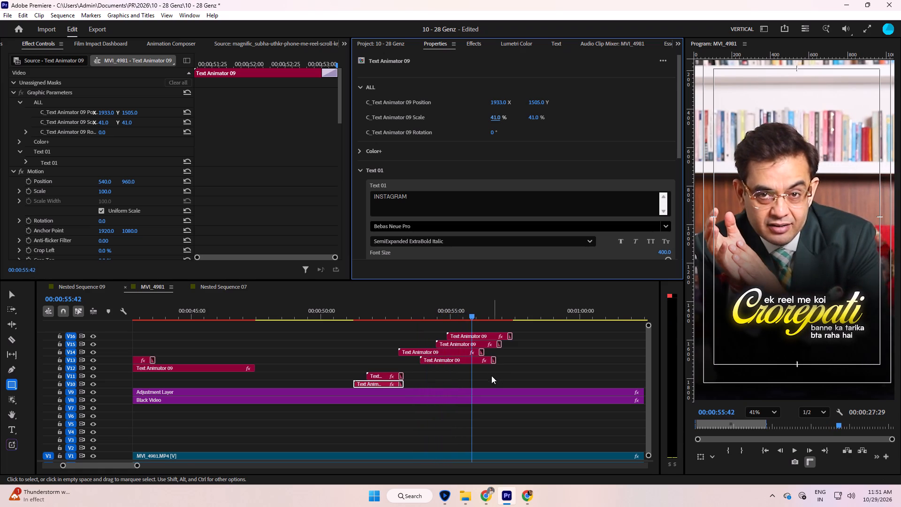
pyautogui.hotkey('ctrl', 's')
pyautogui.click(522, 359)
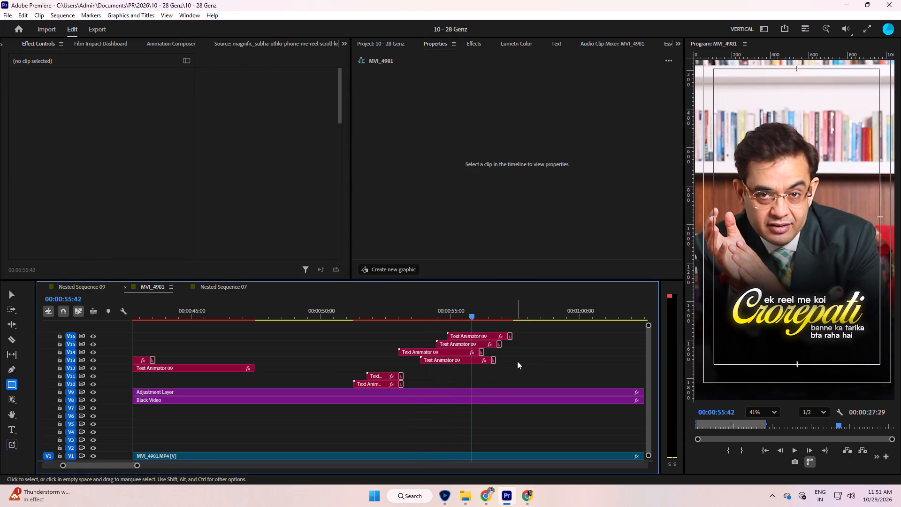
# Move the four Crorepati-group caption clips down two tracks to V11–V14, keeping their timing, and save the project.
pyautogui.click(519, 360)
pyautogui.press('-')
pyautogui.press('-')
pyautogui.press('=')
pyautogui.press('=')
pyautogui.moveTo(445, 333); pyautogui.dragTo(366, 359)
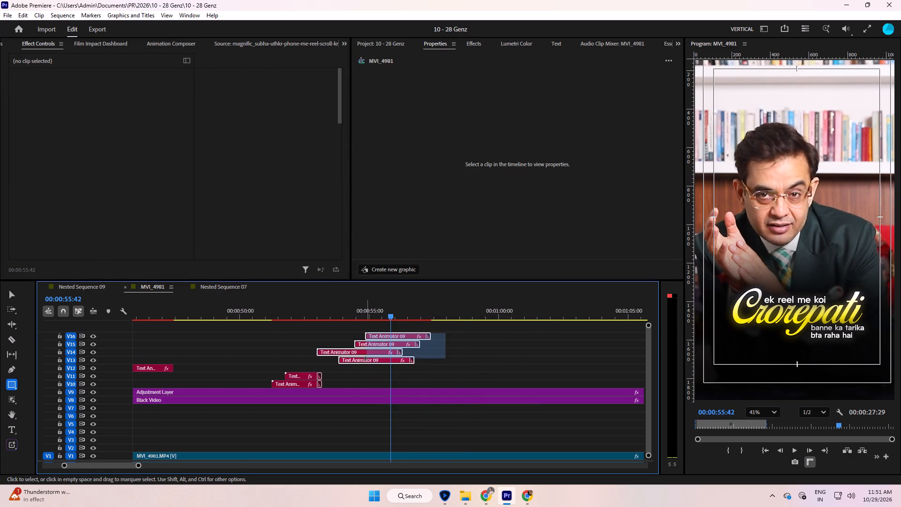
pyautogui.moveTo(366, 359); pyautogui.dragTo(359, 376)
pyautogui.keyDown('shift'); pyautogui.moveTo(376, 348); pyautogui.dragTo(376, 365); pyautogui.keyUp('shift')
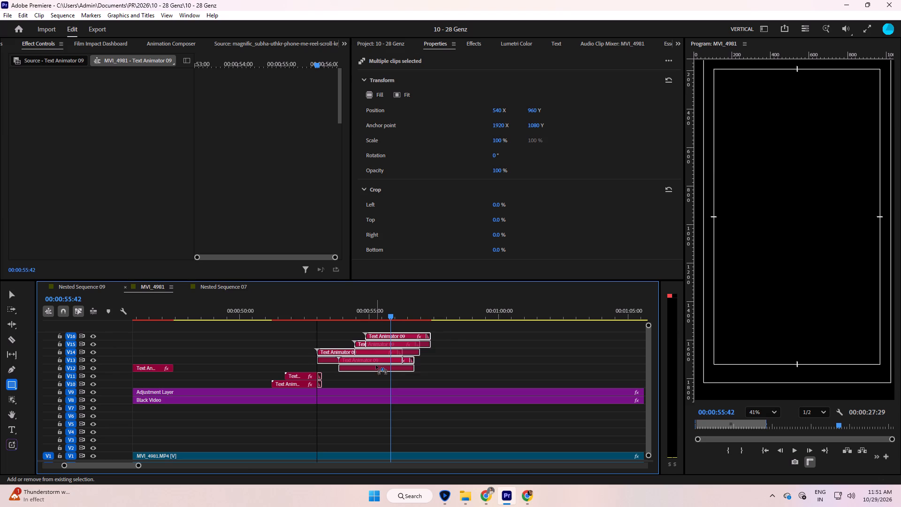